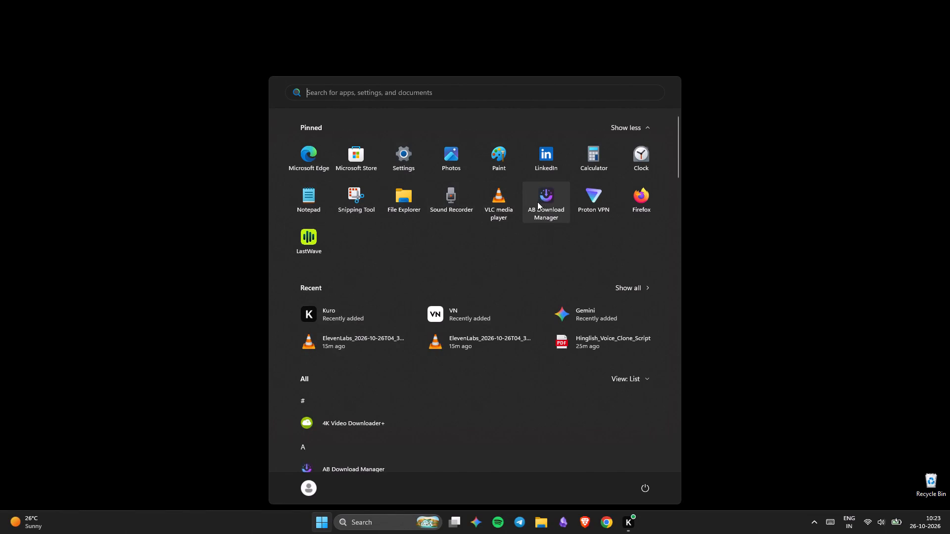
# Launch Adobe Photoshop 2024 from the list of installed apps.
pyautogui.scroll(-2, 537, 202)
pyautogui.scroll(-1, 446, 264)
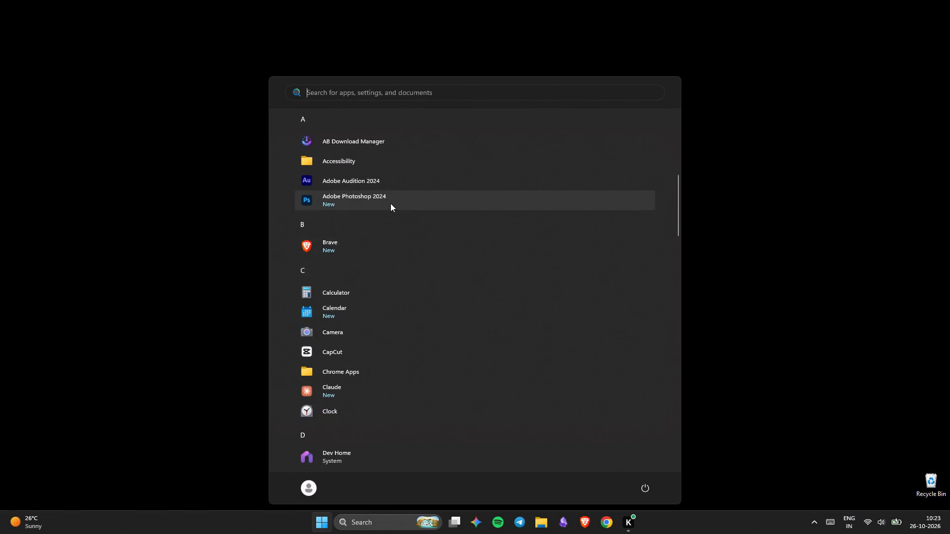
pyautogui.click(390, 203)
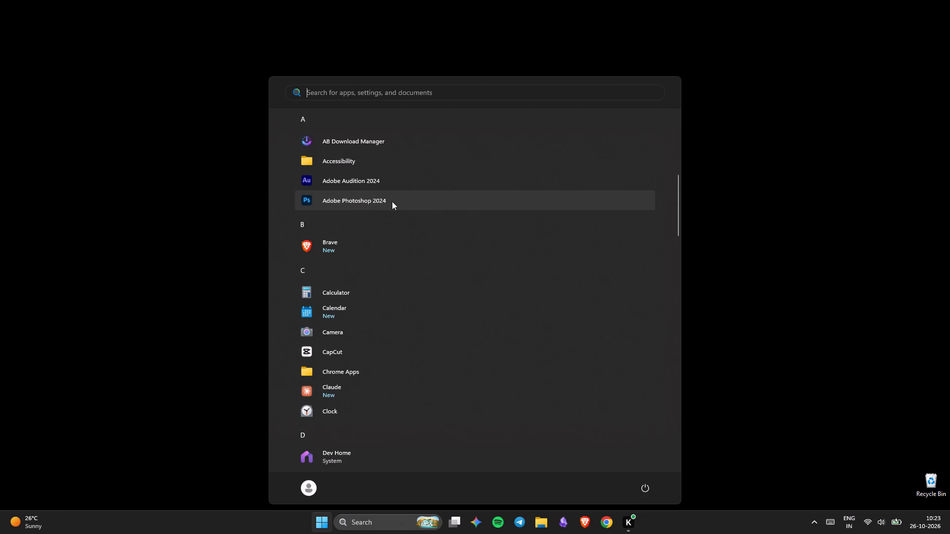
pyautogui.click(384, 197)
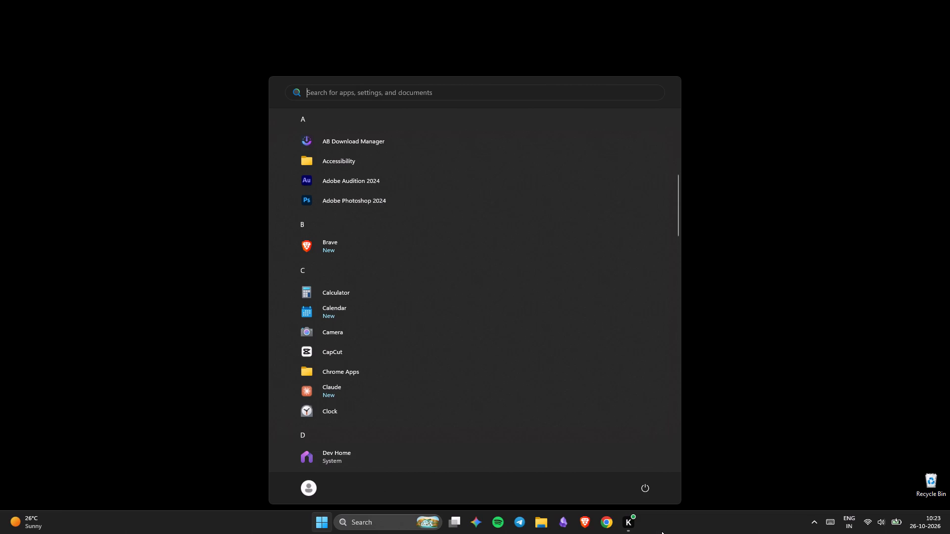
# Open Task Manager to check system performance while Photoshop starts.
pyautogui.rightClick(663, 531)
pyautogui.click(681, 503)
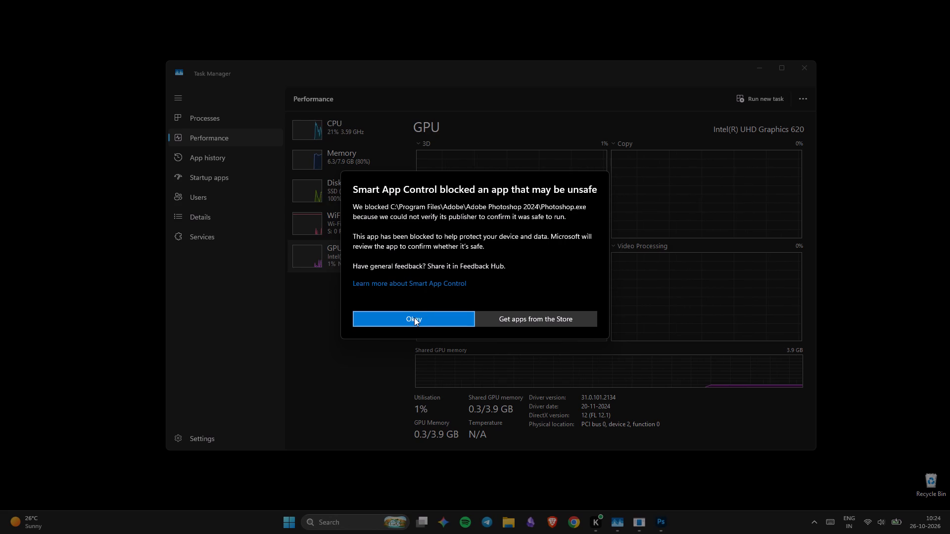
# Dismiss the Smart App Control notice for Photoshop.exe and switch to Photoshop as it loads.
pyautogui.click(414, 317)
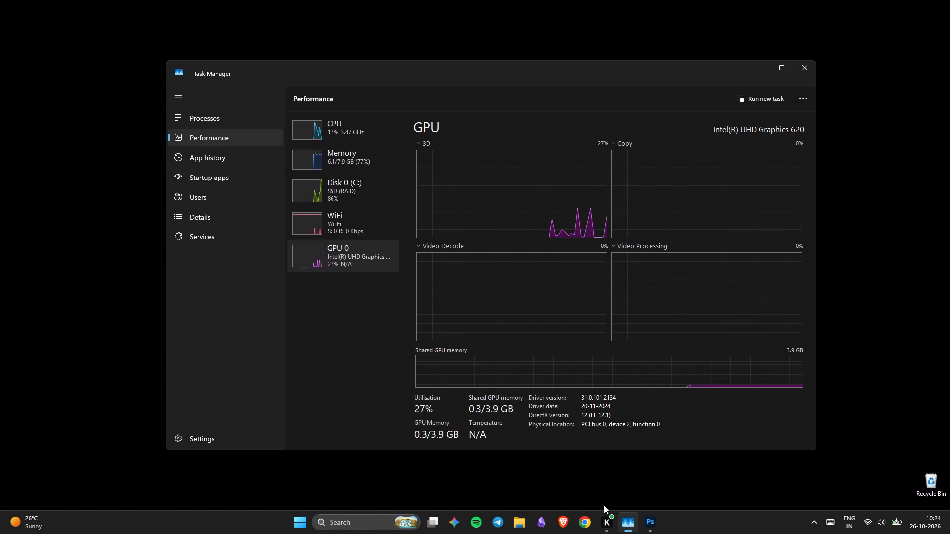
pyautogui.click(649, 524)
pyautogui.click(643, 526)
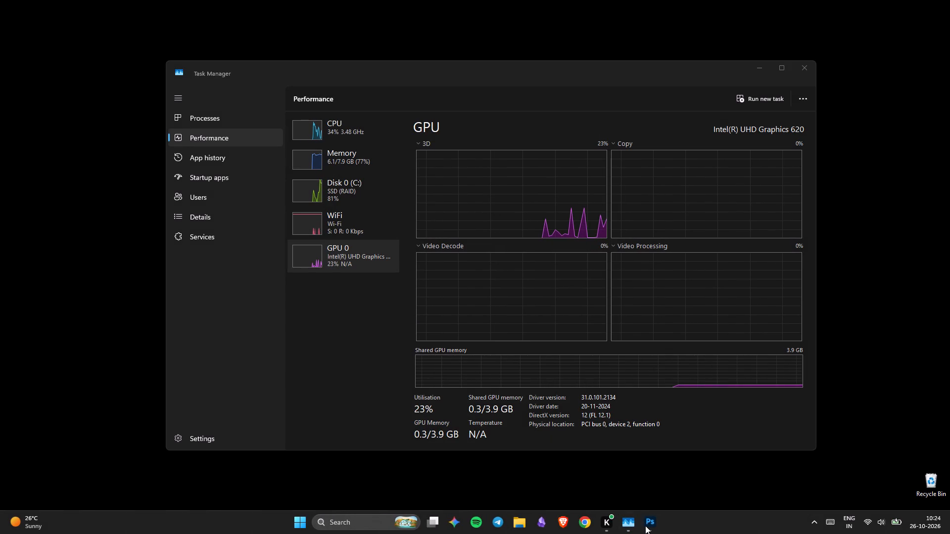
pyautogui.click(667, 483)
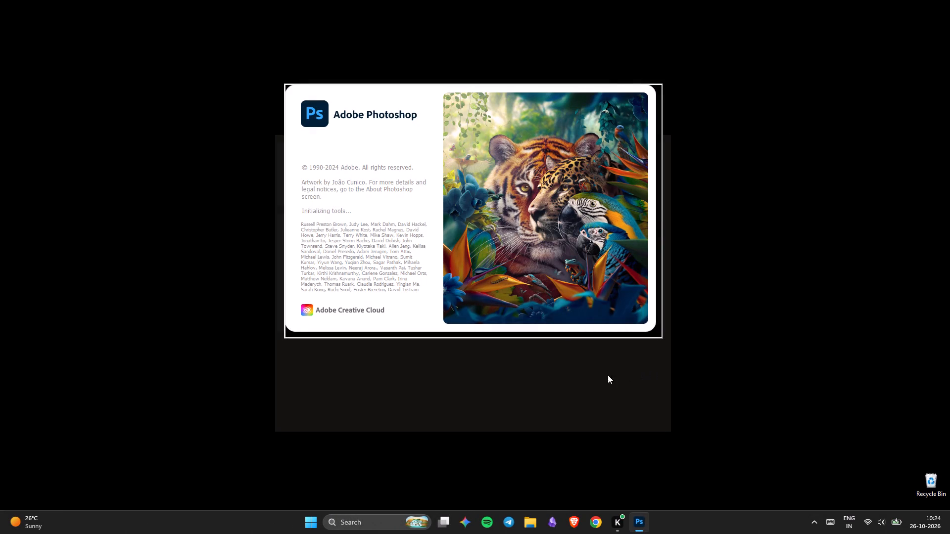
pyautogui.click(706, 285)
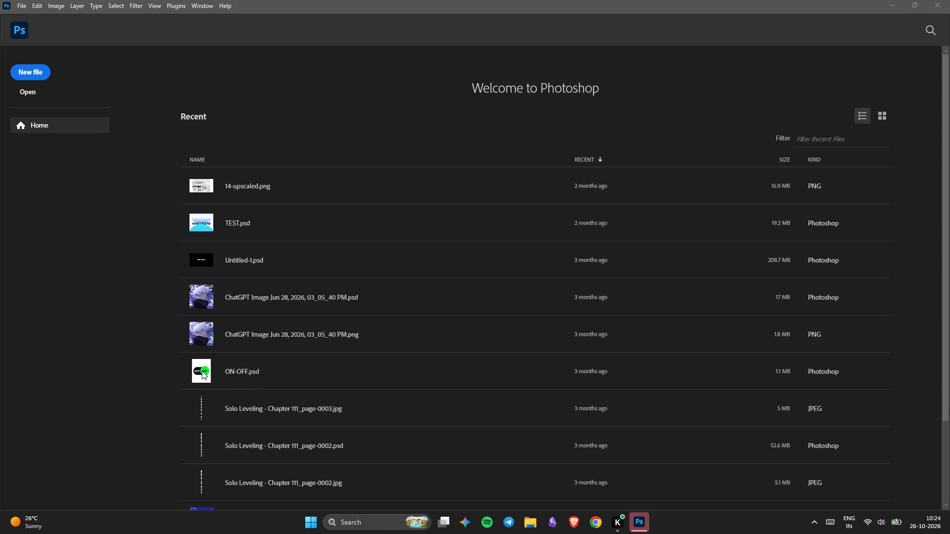
# Open the recent file ON-OFF.psd.
pyautogui.click(394, 377)
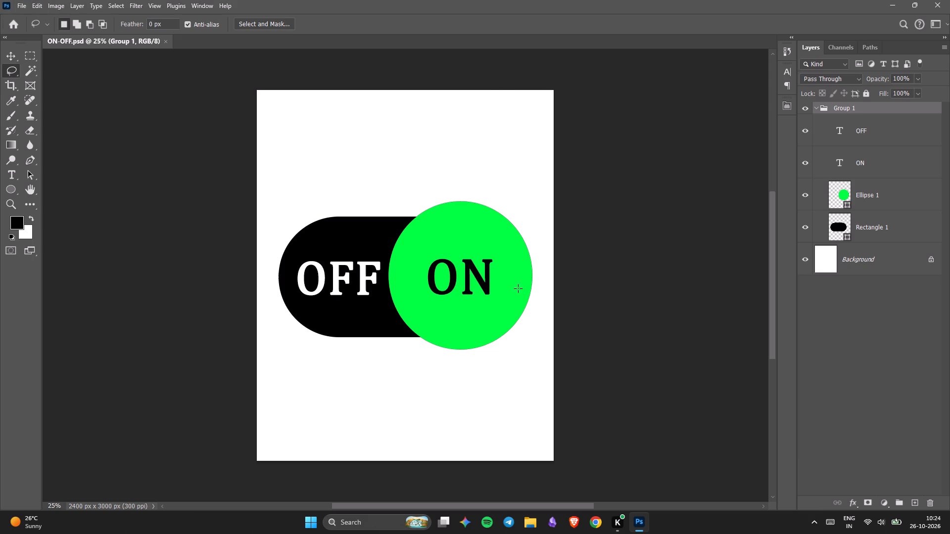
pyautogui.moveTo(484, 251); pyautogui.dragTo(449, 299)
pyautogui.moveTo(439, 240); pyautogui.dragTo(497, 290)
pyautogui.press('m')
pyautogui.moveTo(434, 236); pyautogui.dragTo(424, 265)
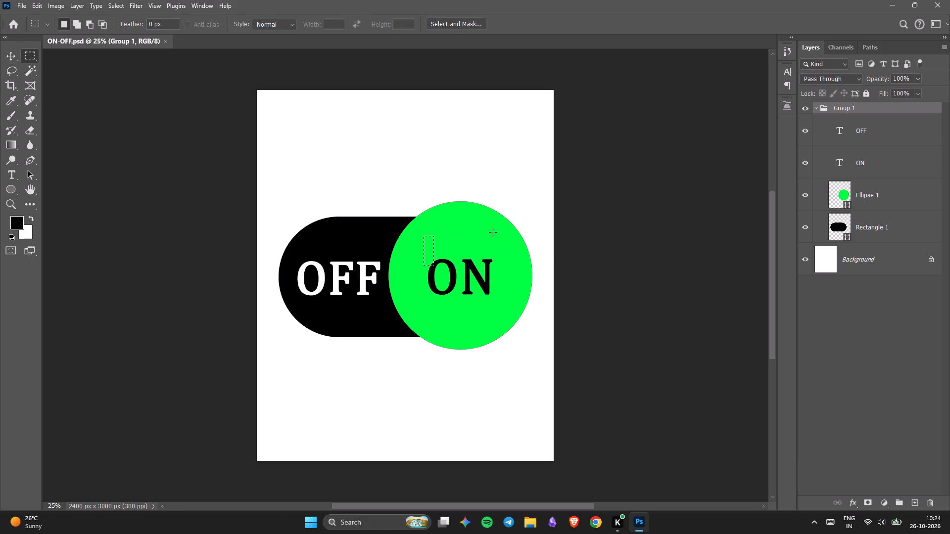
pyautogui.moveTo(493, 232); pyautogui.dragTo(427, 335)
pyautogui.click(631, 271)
# Change the font of the ON text on the green circle to Century Gothic.
pyautogui.click(845, 164)
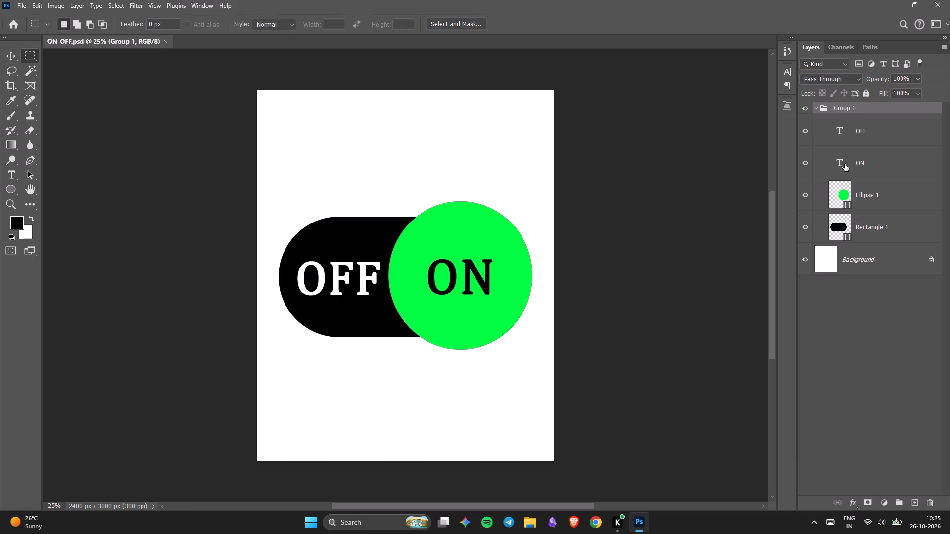
pyautogui.click(857, 160)
pyautogui.doubleClick(845, 158)
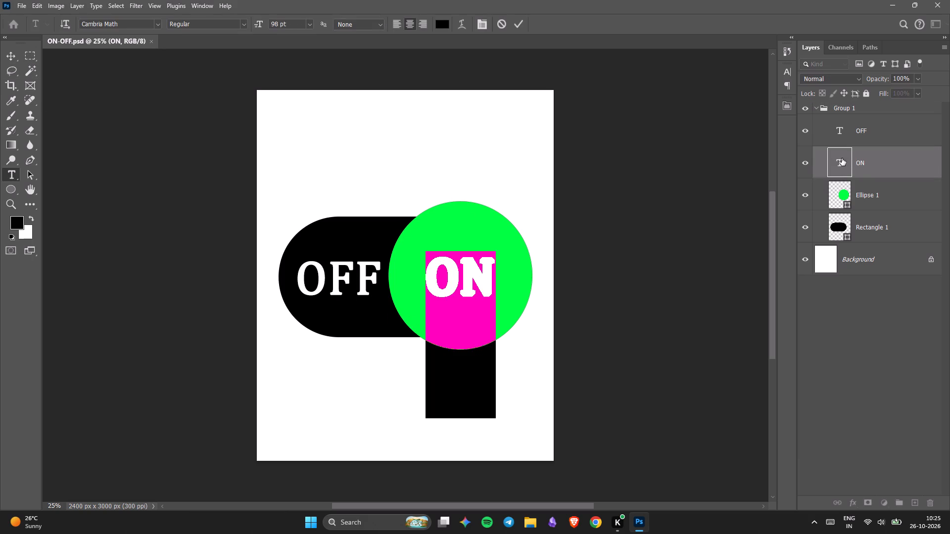
pyautogui.click(131, 22)
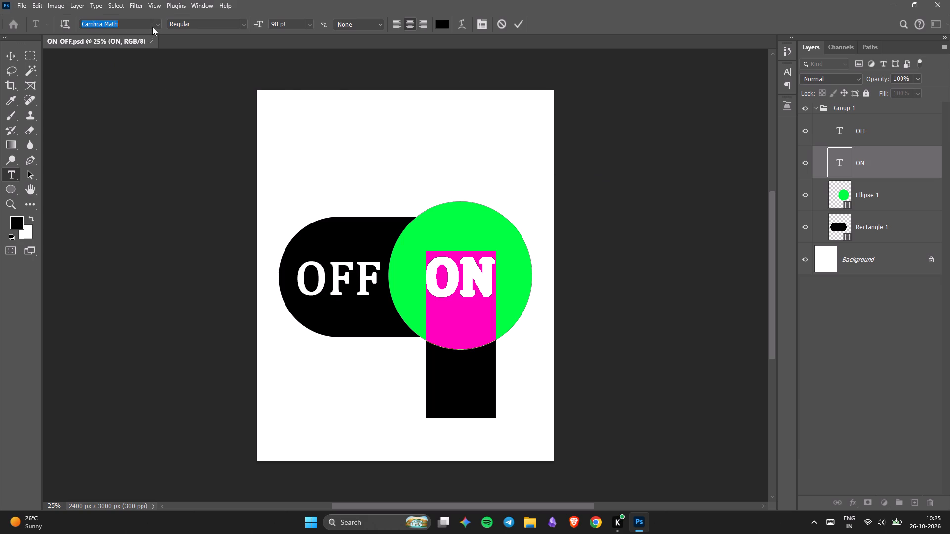
pyautogui.click(155, 23)
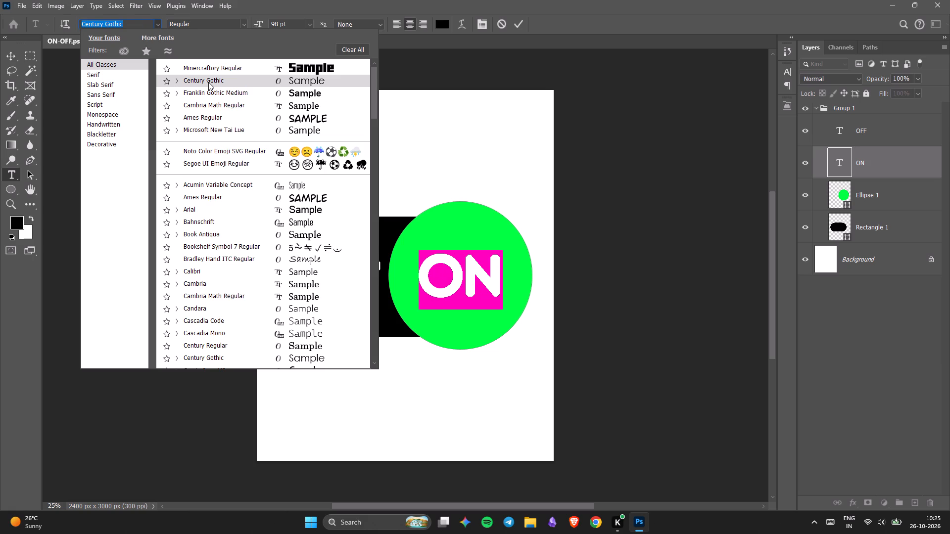
pyautogui.click(208, 82)
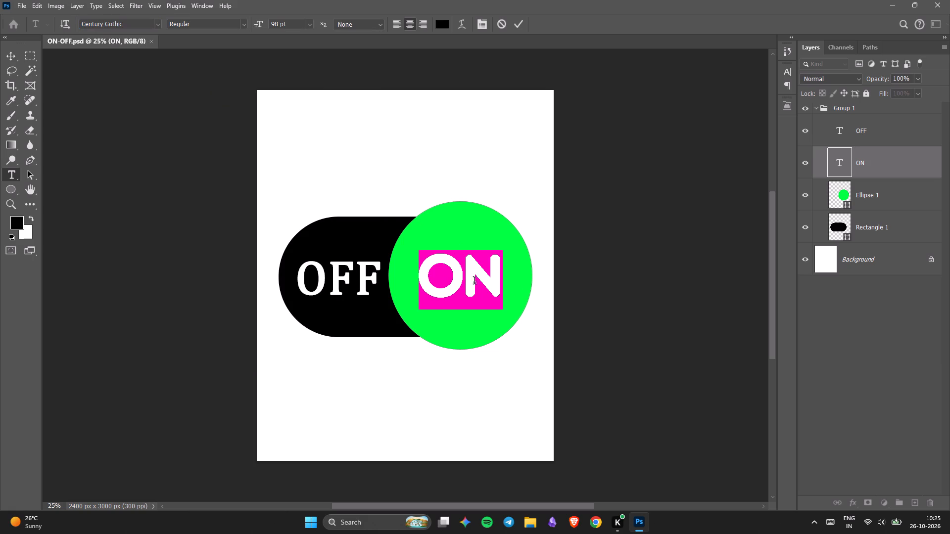
pyautogui.click(333, 284)
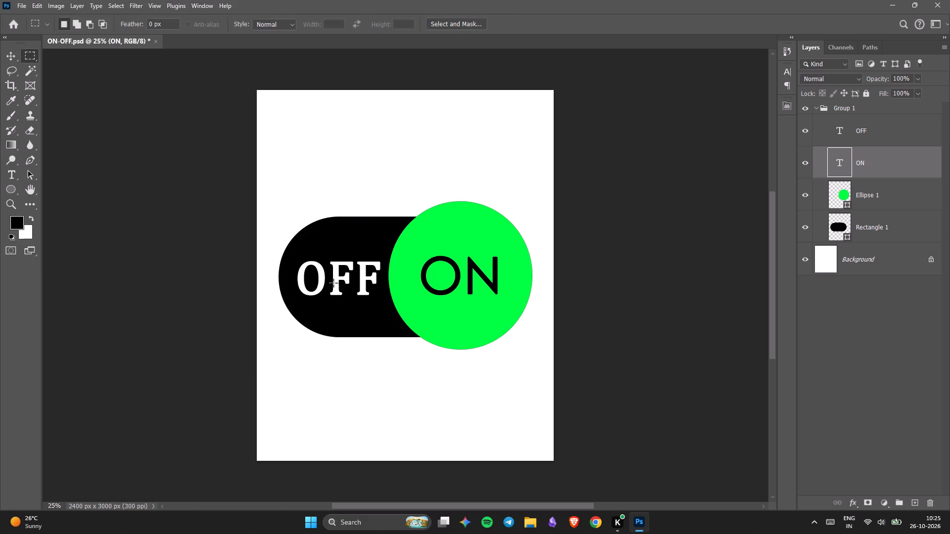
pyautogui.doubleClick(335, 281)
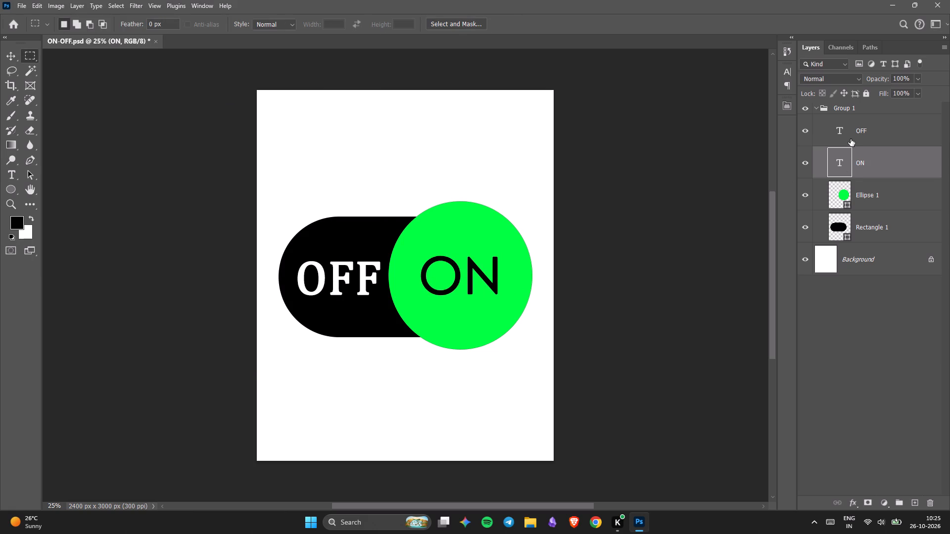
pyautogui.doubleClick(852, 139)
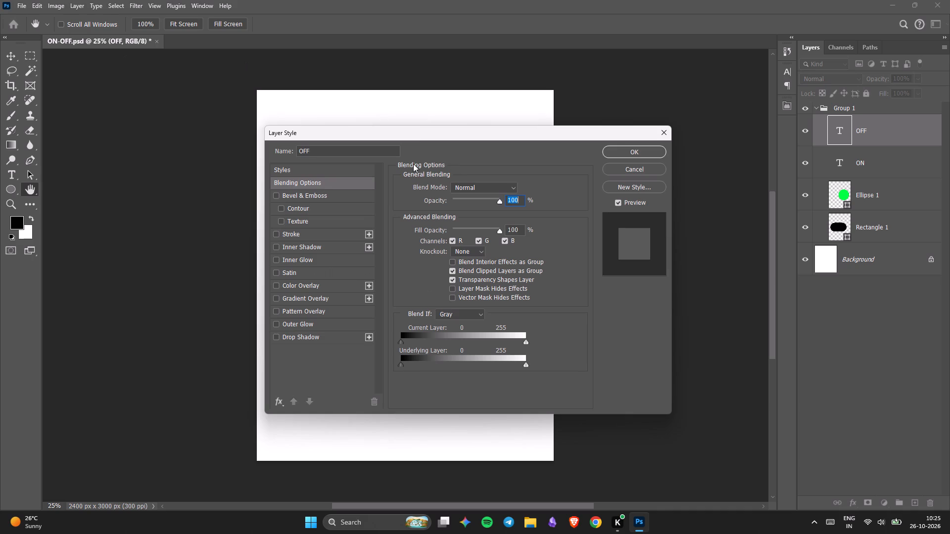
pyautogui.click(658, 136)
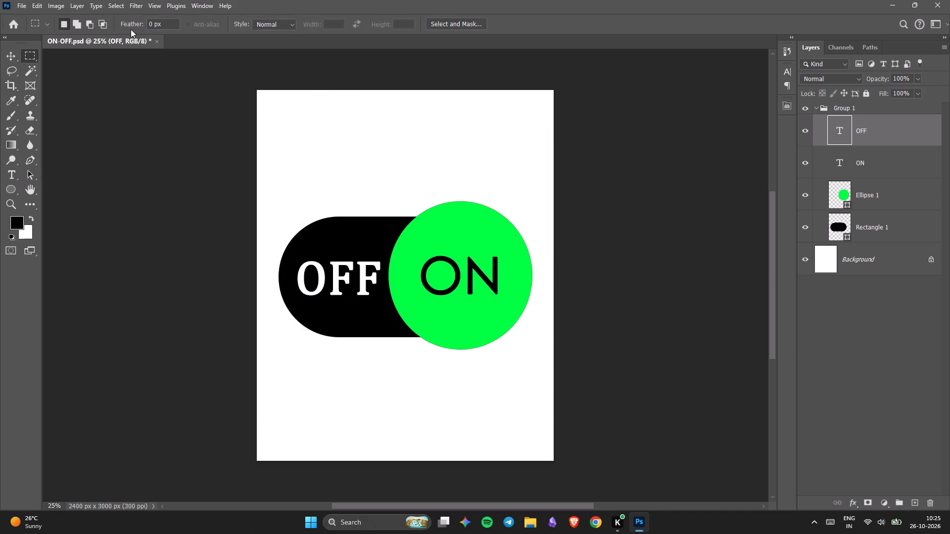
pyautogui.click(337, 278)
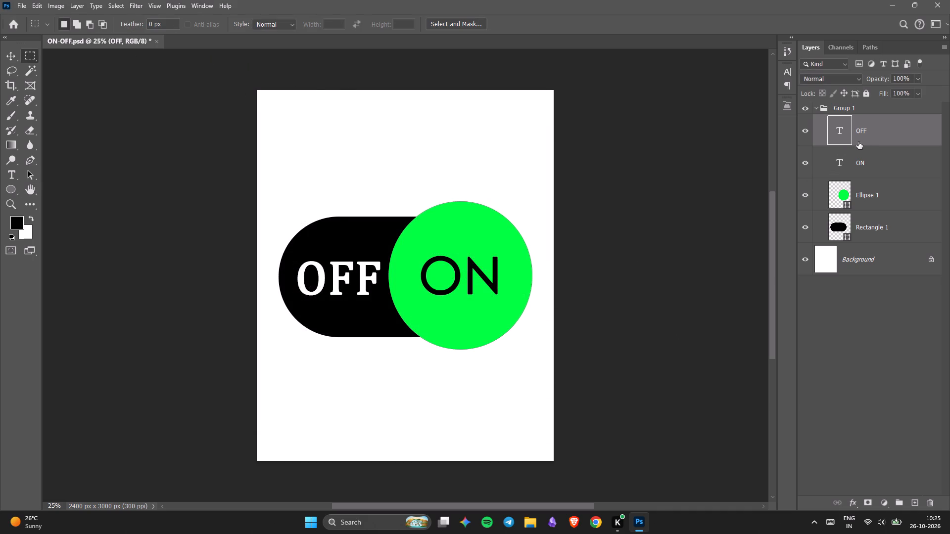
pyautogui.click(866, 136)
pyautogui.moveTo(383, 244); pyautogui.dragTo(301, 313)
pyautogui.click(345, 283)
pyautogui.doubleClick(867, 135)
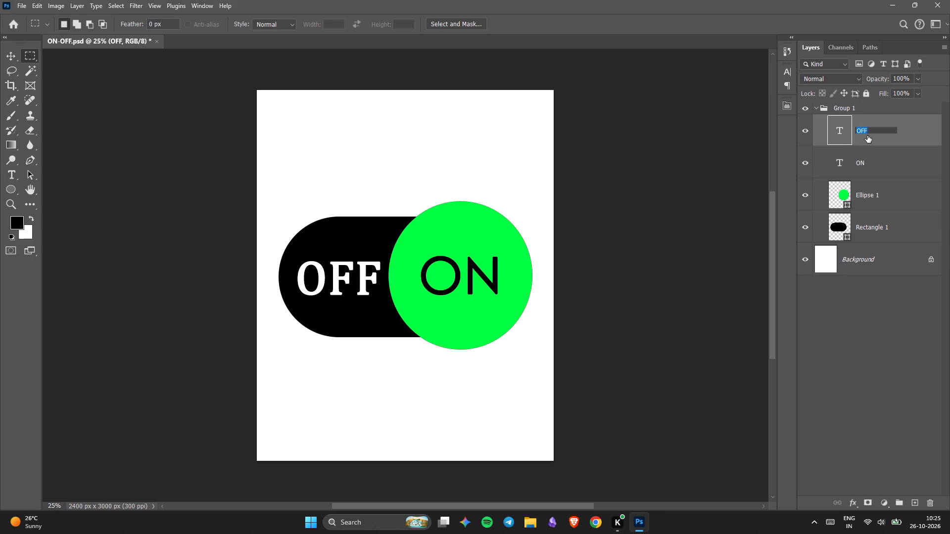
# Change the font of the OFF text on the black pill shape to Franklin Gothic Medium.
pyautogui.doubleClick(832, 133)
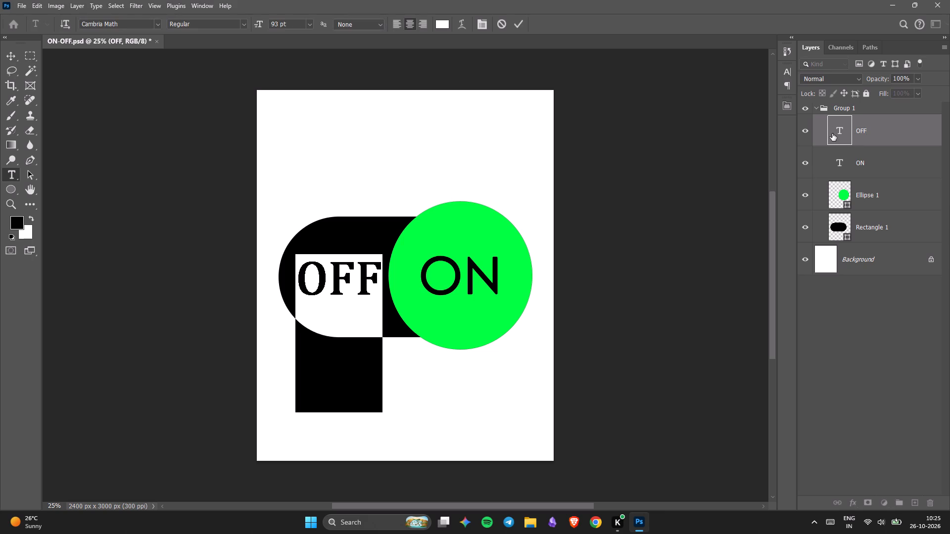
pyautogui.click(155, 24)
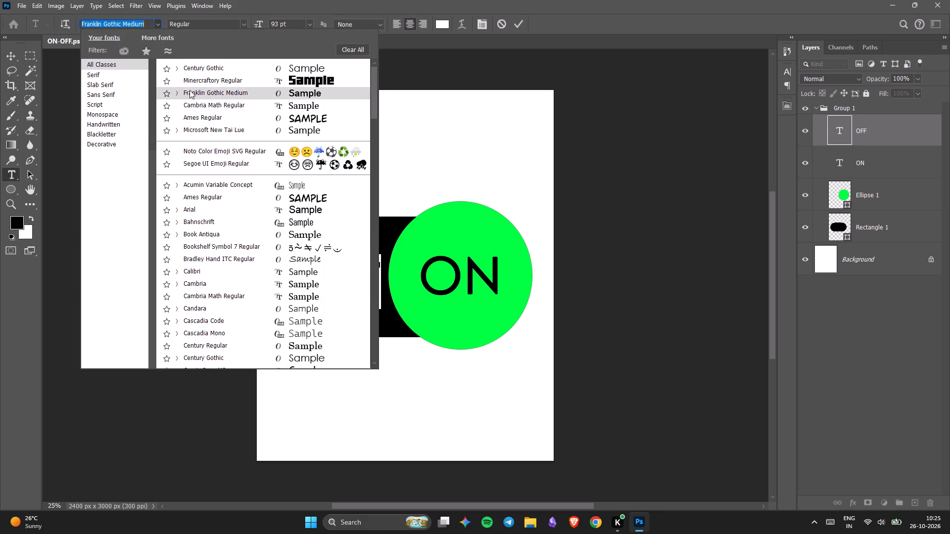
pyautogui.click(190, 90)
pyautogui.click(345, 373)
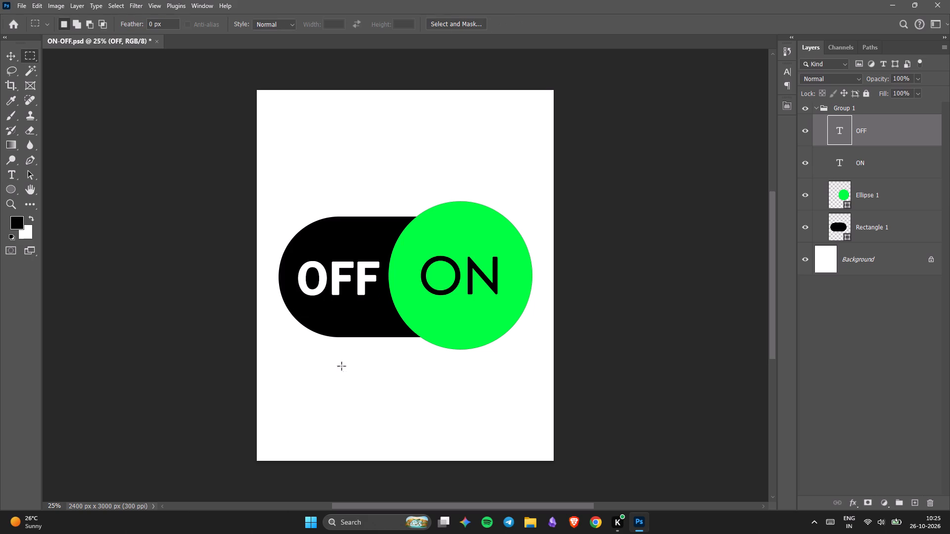
# Change the font of the OFF text on the black pill shape to Century Gothic.
pyautogui.click(359, 287)
pyautogui.click(837, 132)
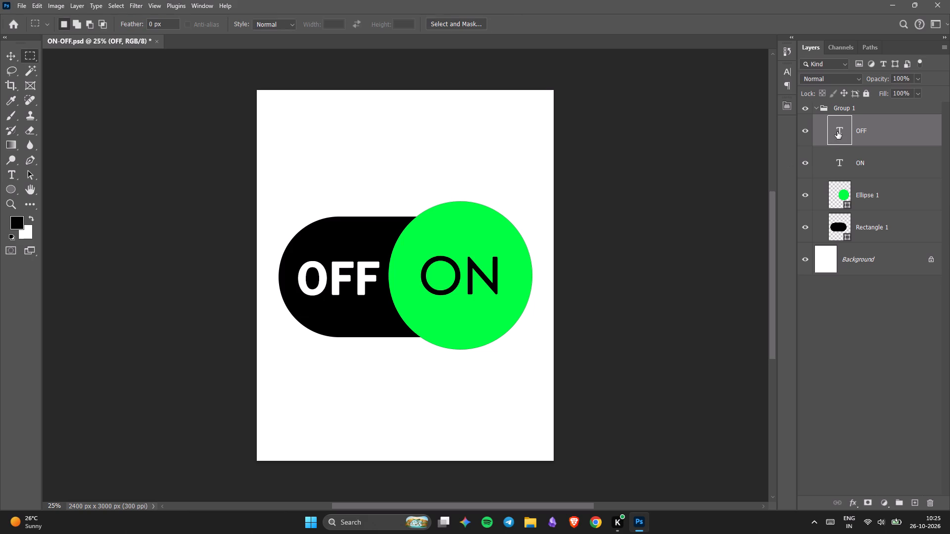
pyautogui.doubleClick(837, 132)
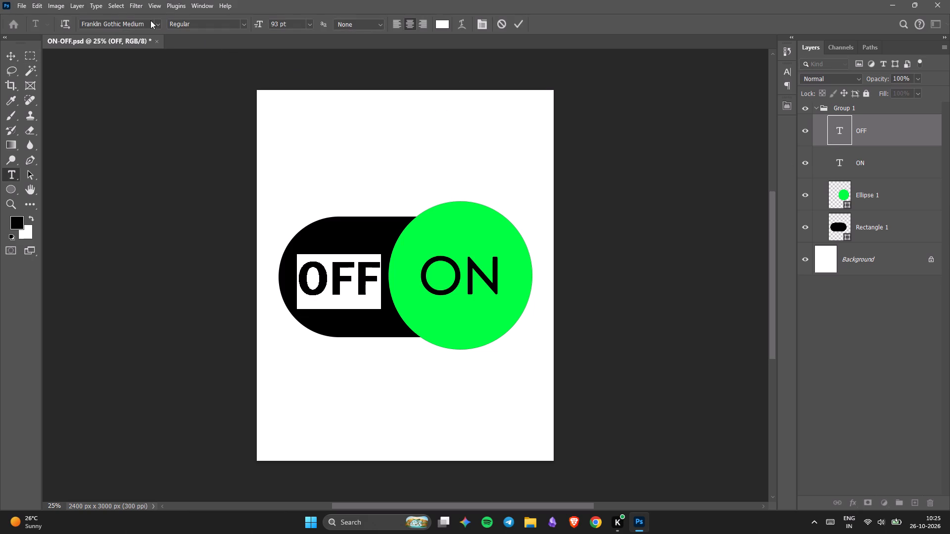
pyautogui.click(157, 25)
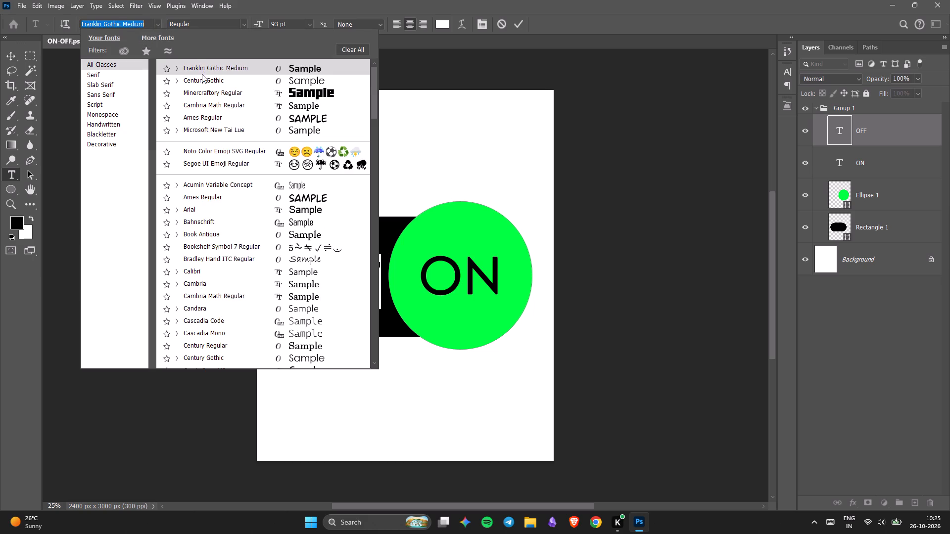
pyautogui.click(204, 79)
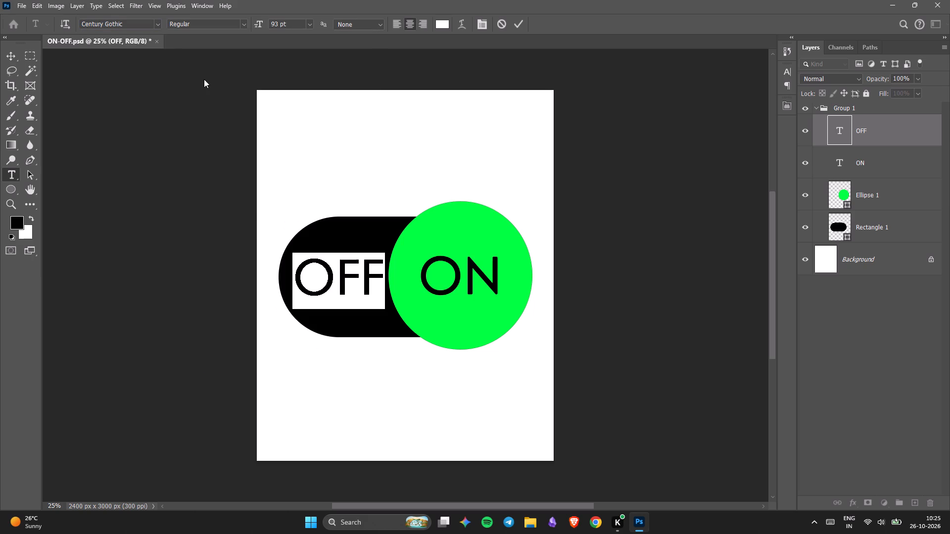
pyautogui.click(323, 348)
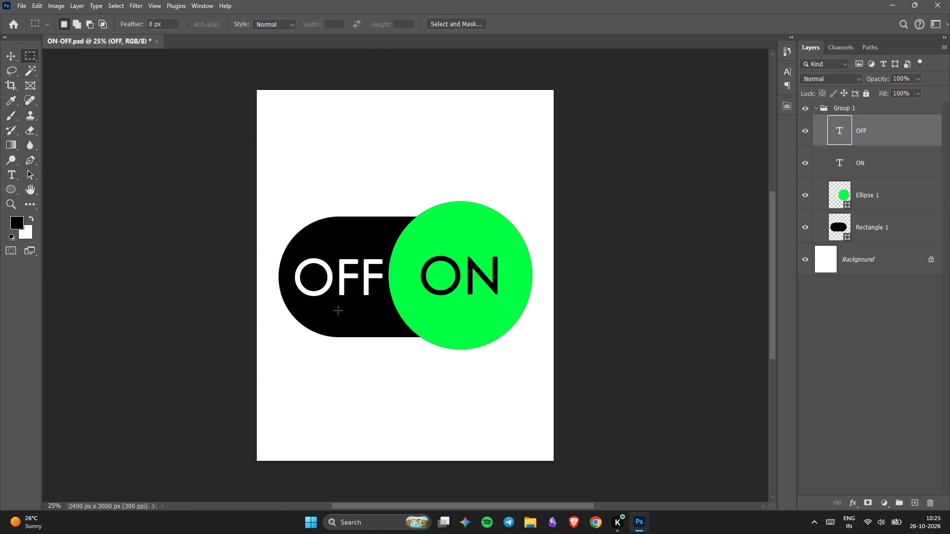
# Examine the OFF and ON lettering on the toggle graphic up close.
pyautogui.scroll(2, 325, 278)
pyautogui.scroll(-2, 328, 280)
pyautogui.keyDown('ctrl'); pyautogui.scroll(2, 333, 276); pyautogui.keyUp('ctrl')
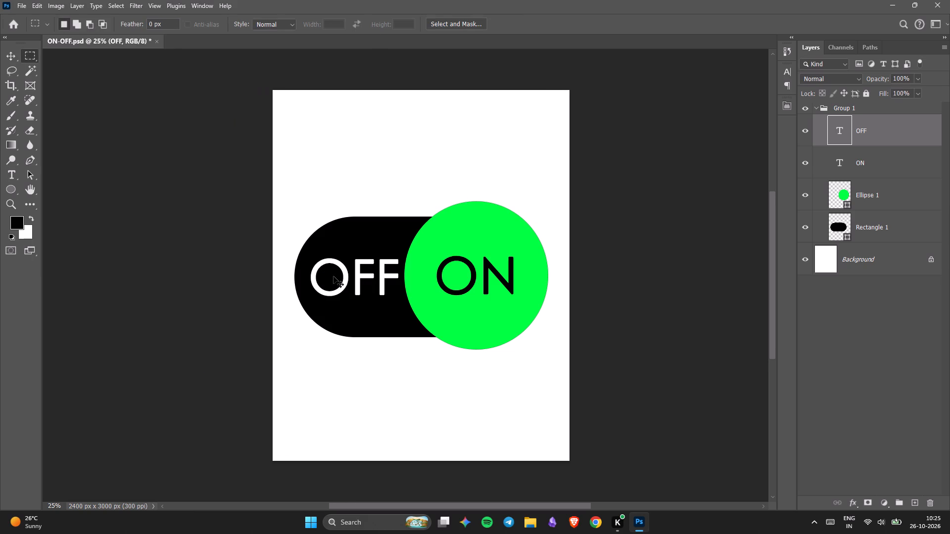
pyautogui.keyDown('ctrl'); pyautogui.scroll(1, 333, 276); pyautogui.keyUp('ctrl')
pyautogui.keyDown('ctrl'); pyautogui.scroll(-6, 333, 276); pyautogui.keyUp('ctrl')
pyautogui.keyDown('alt'); pyautogui.scroll(8, 333, 276); pyautogui.keyUp('alt')
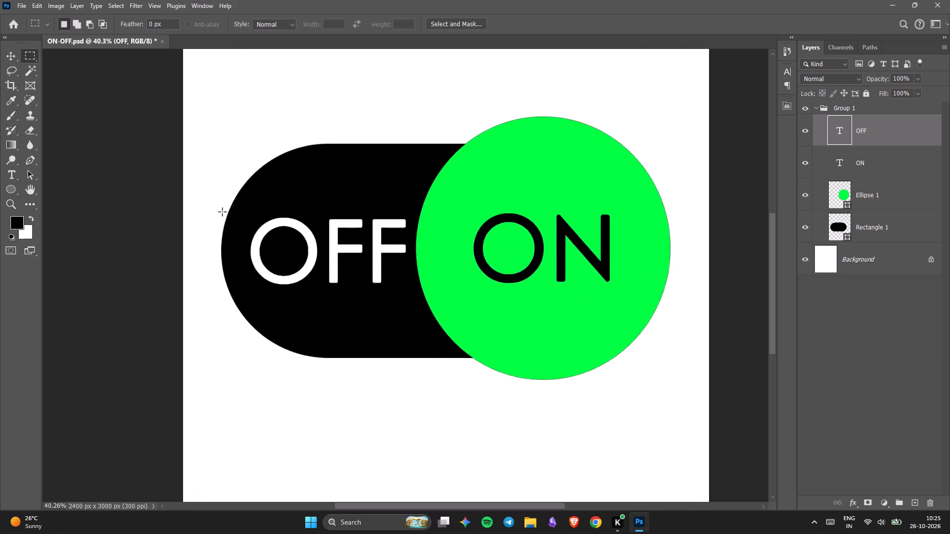
pyautogui.keyDown('alt'); pyautogui.scroll(7, 222, 212); pyautogui.keyUp('alt')
pyautogui.keyDown('alt'); pyautogui.scroll(8, 321, 273); pyautogui.keyUp('alt')
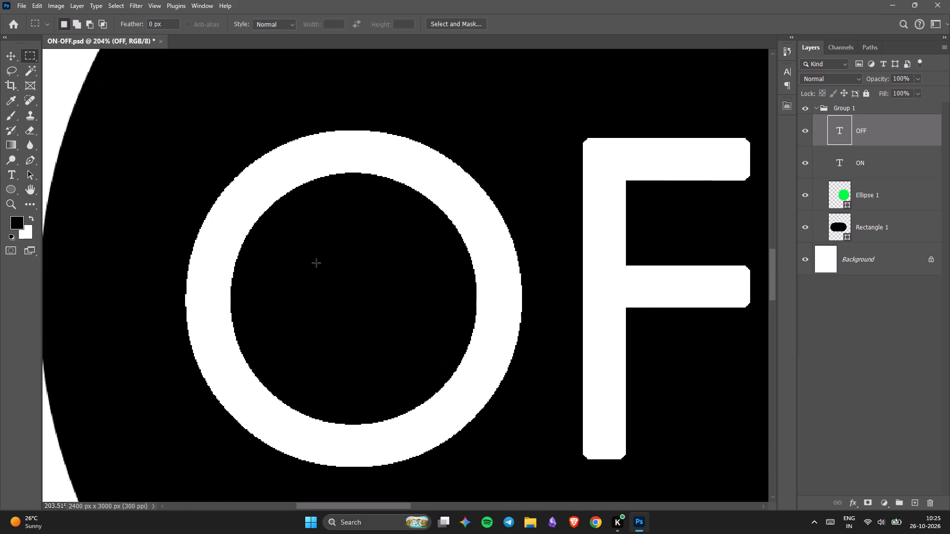
pyautogui.keyDown('alt'); pyautogui.scroll(5, 316, 263); pyautogui.keyUp('alt')
pyautogui.keyDown('alt'); pyautogui.scroll(-19, 308, 247); pyautogui.keyUp('alt')
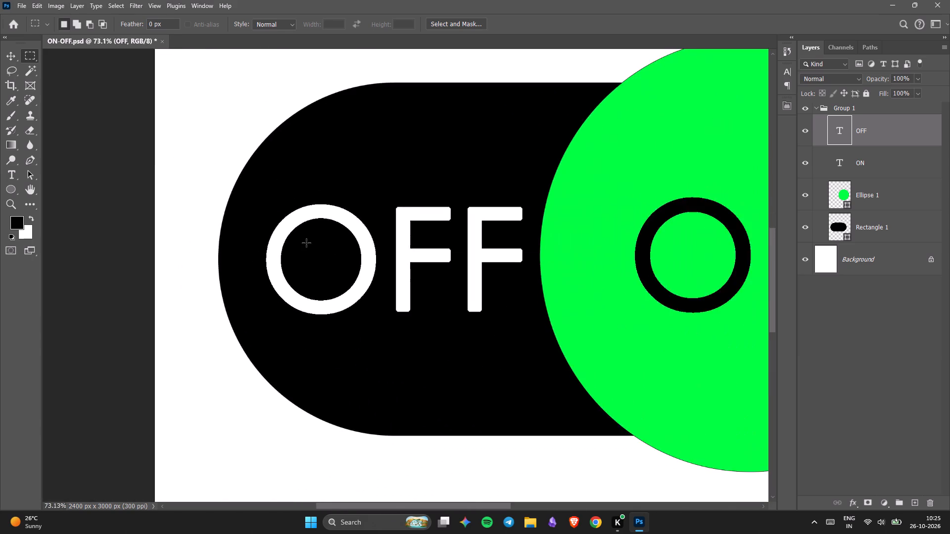
# Save the changes to the ON-OFF.psd toggle graphic.
pyautogui.keyDown('alt'); pyautogui.scroll(-15, 306, 243); pyautogui.keyUp('alt')
pyautogui.keyDown('alt'); pyautogui.scroll(6, 306, 241); pyautogui.keyUp('alt')
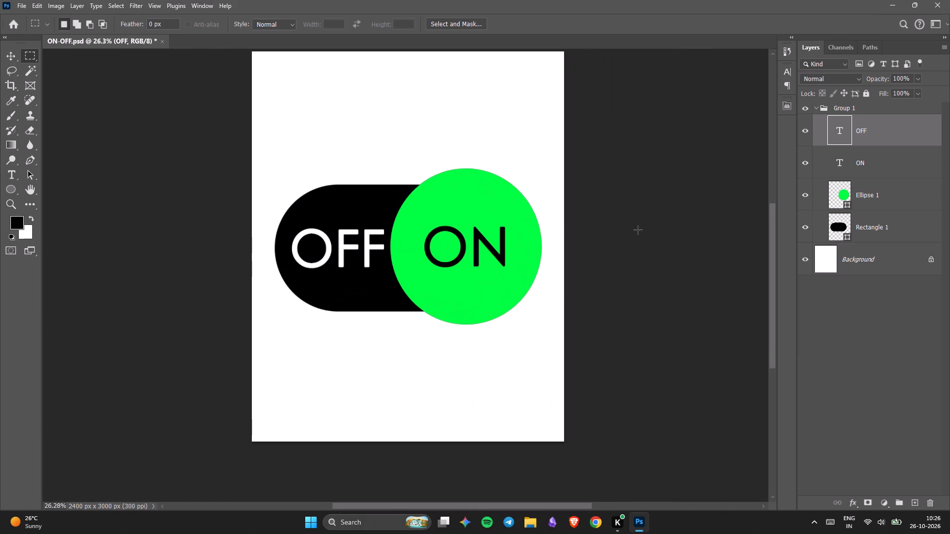
pyautogui.click(869, 181)
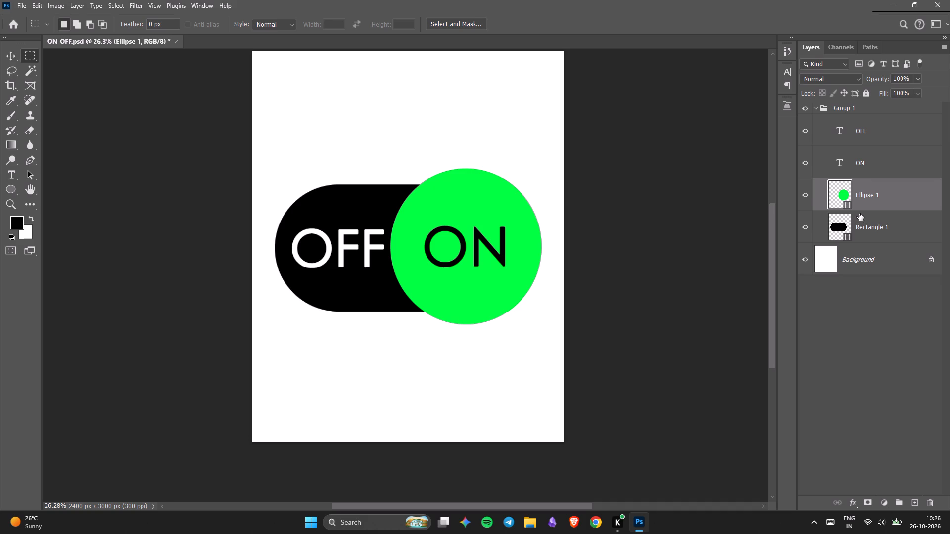
pyautogui.click(859, 216)
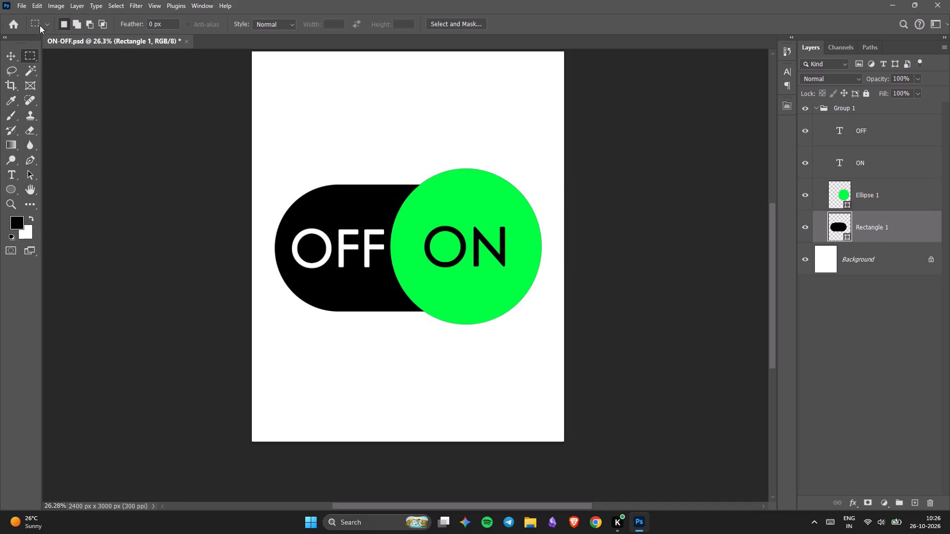
pyautogui.click(24, 2)
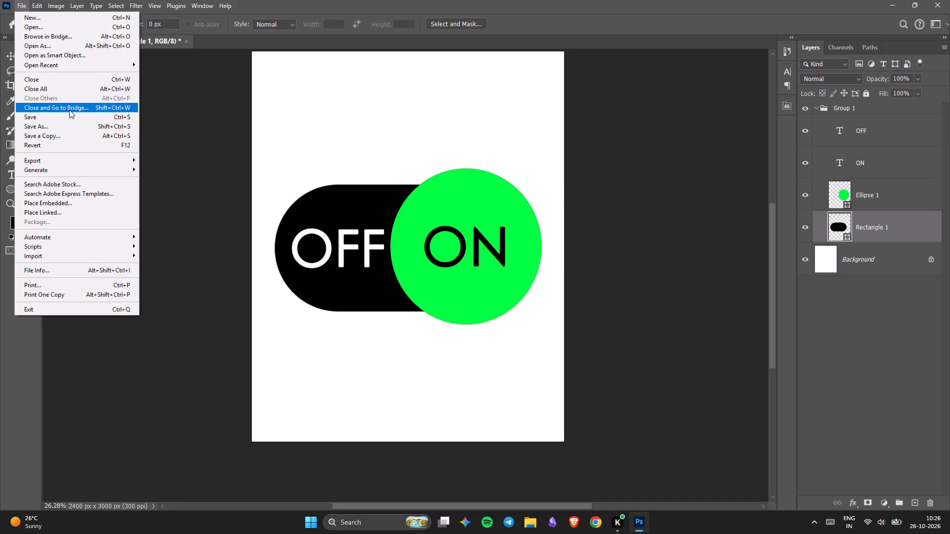
pyautogui.click(69, 113)
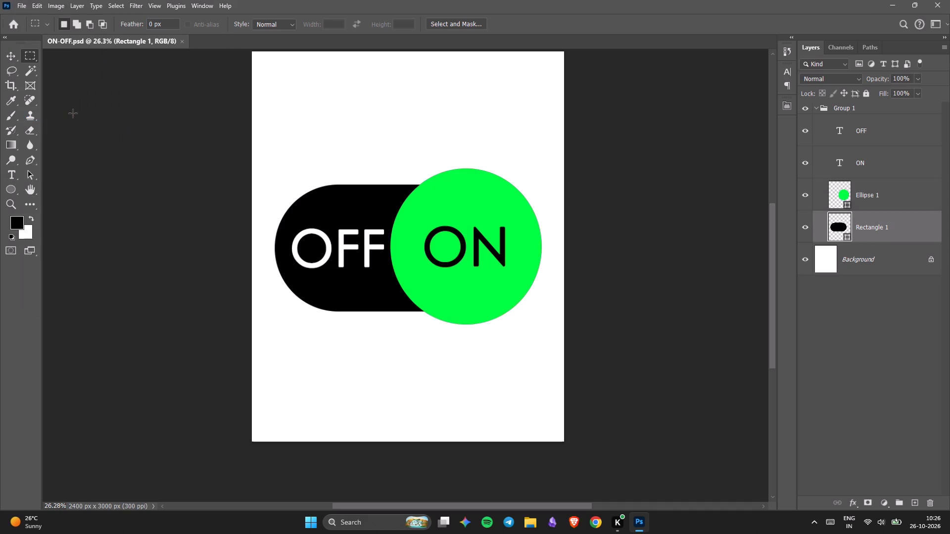
# Create a new document from the Art & Illustration 2000 pixel grid preset, 2000 x 2000 px at 300 ppi.
pyautogui.click(11, 25)
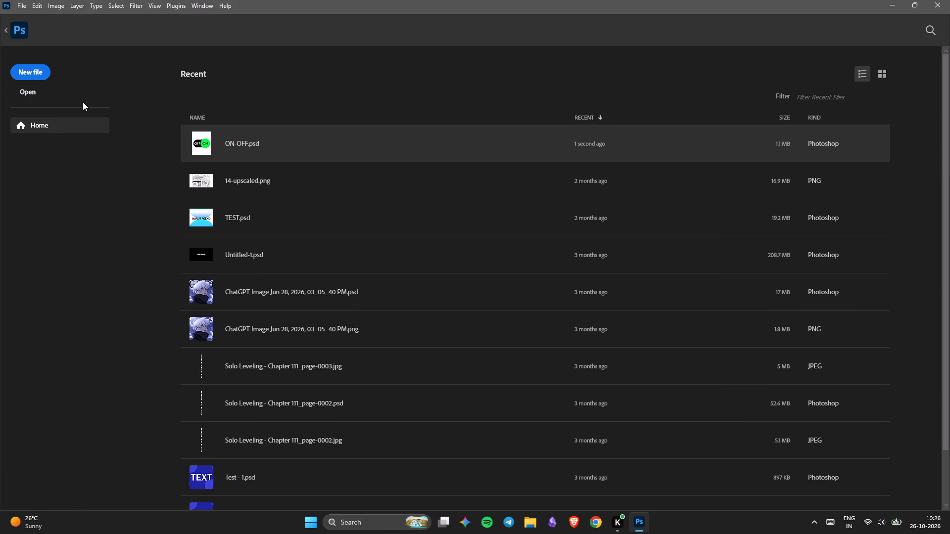
pyautogui.click(34, 70)
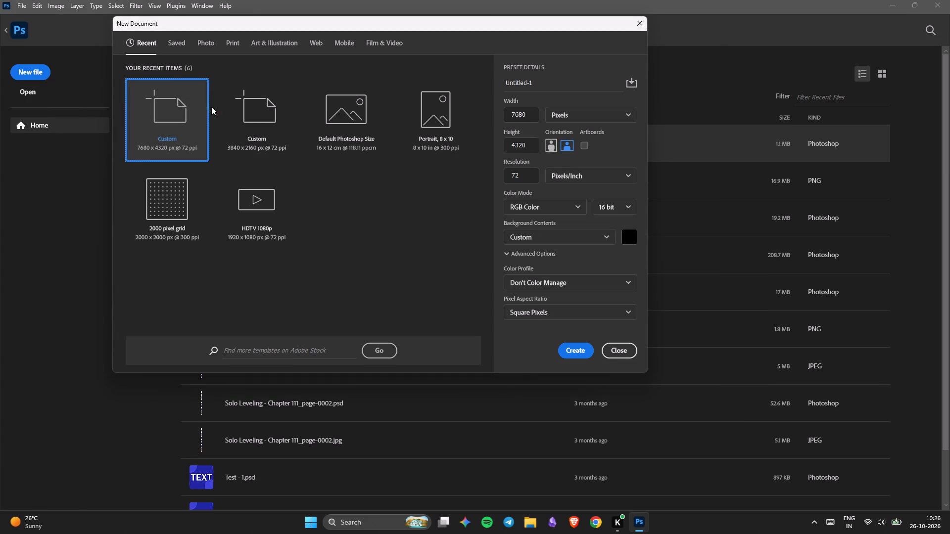
pyautogui.click(179, 190)
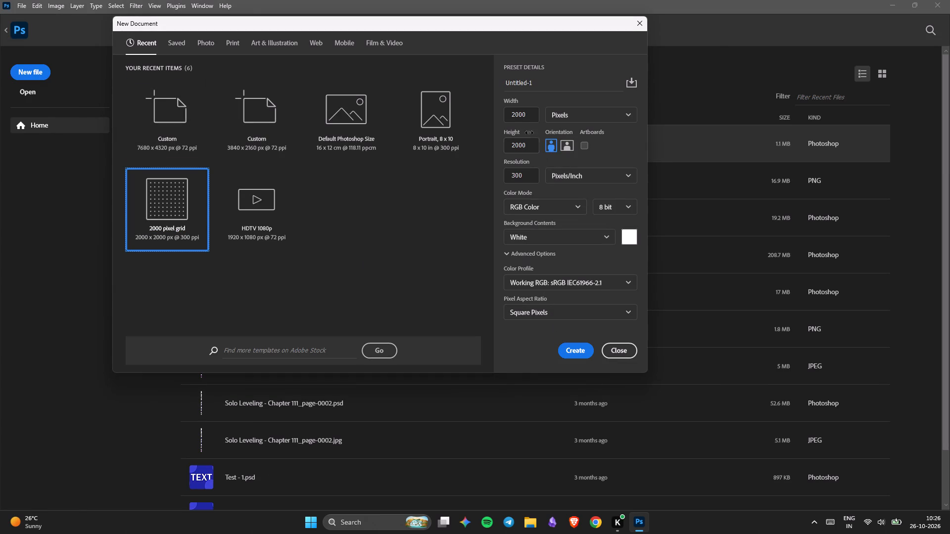
pyautogui.click(332, 44)
pyautogui.click(340, 43)
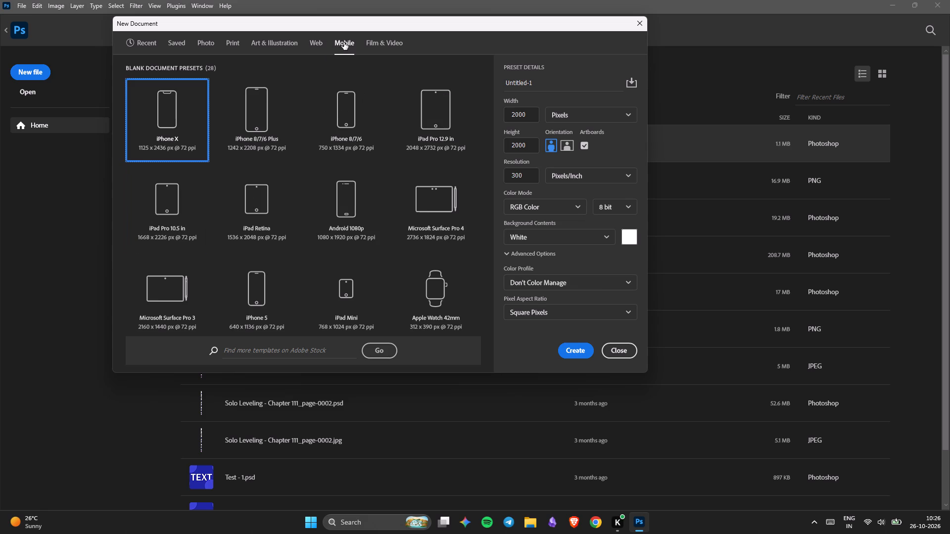
pyautogui.click(322, 41)
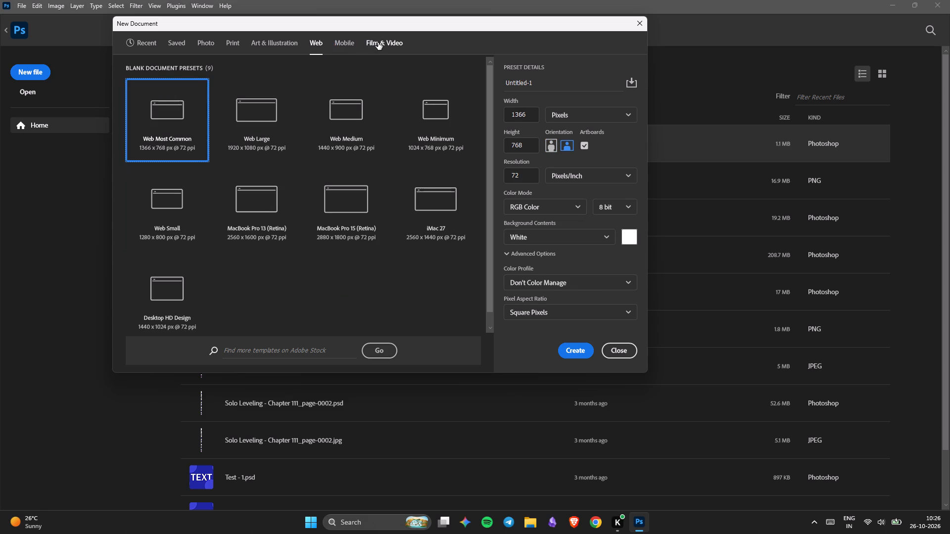
pyautogui.click(274, 42)
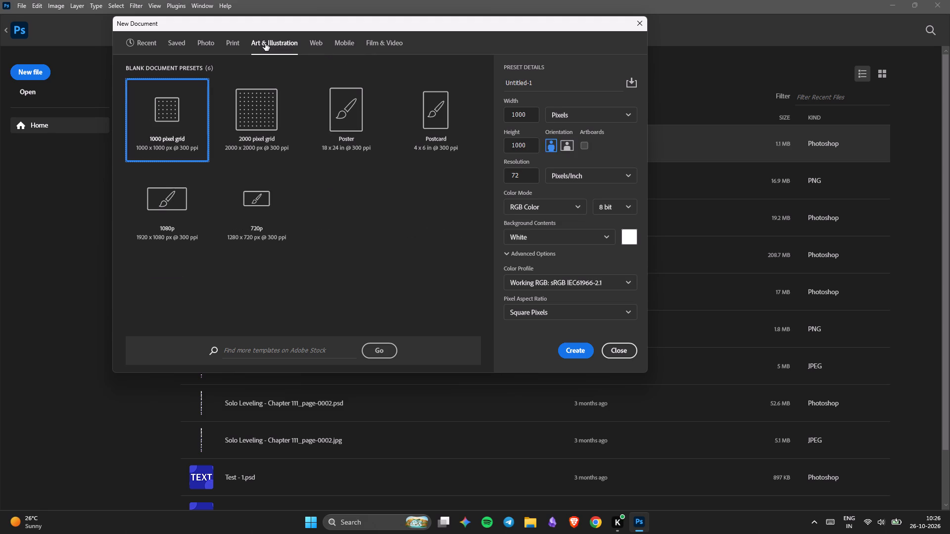
pyautogui.click(262, 100)
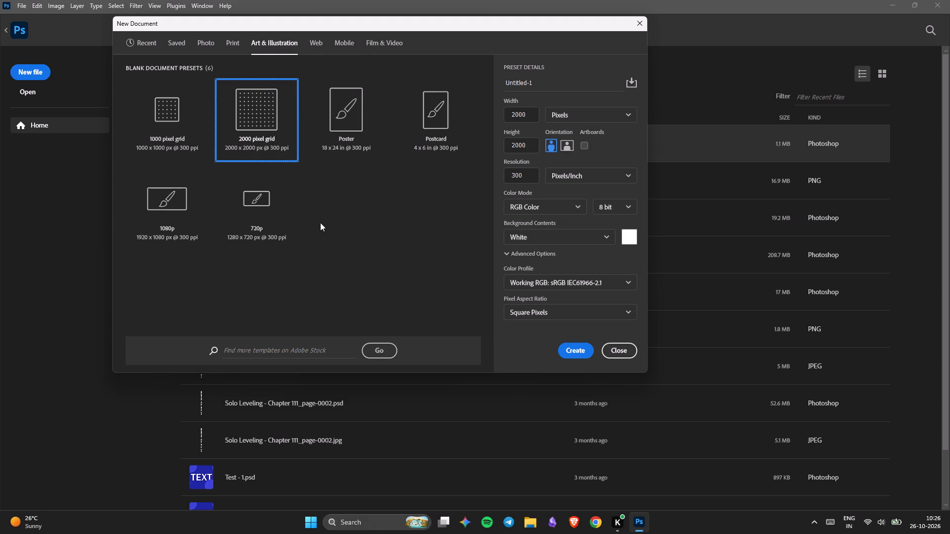
pyautogui.click(565, 350)
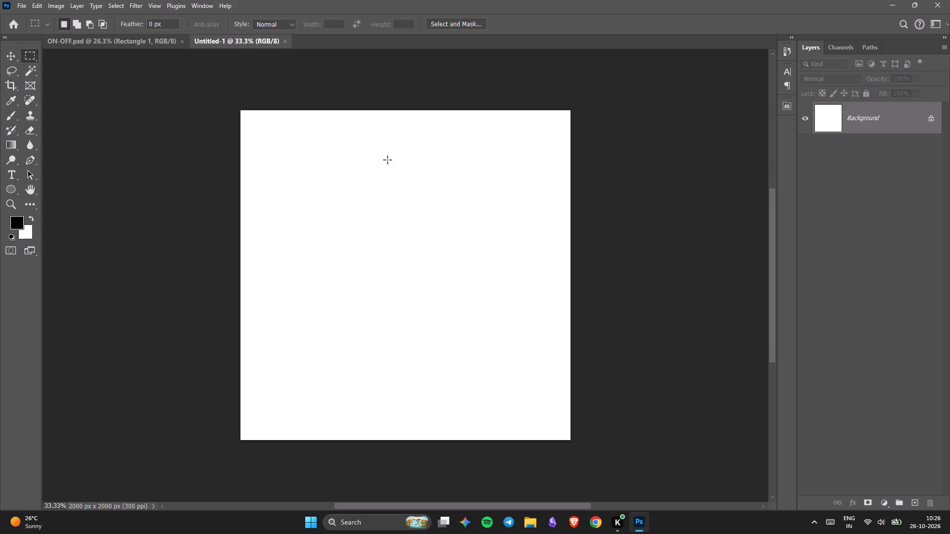
# Draw a black ellipse about 2064 x 1259 px across the upper part of the canvas.
pyautogui.click(15, 151)
pyautogui.click(6, 193)
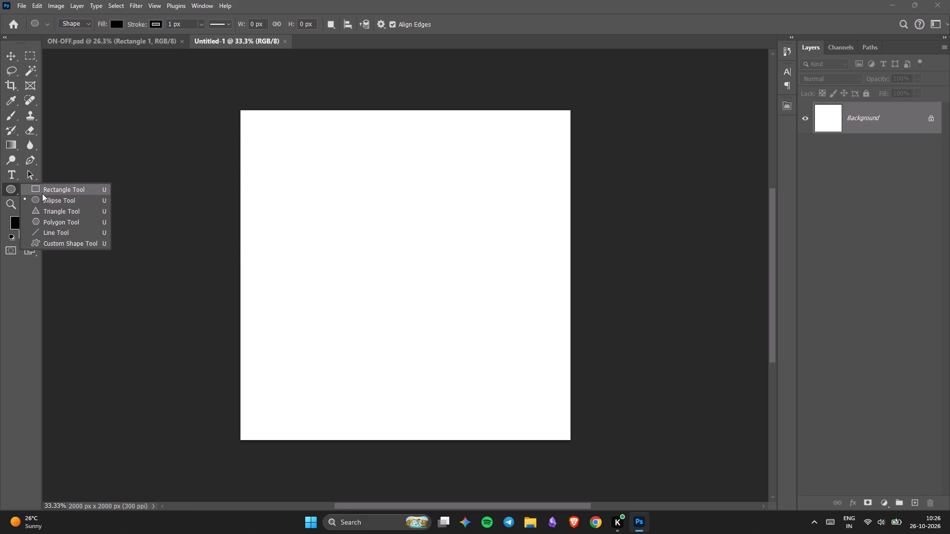
pyautogui.click(44, 201)
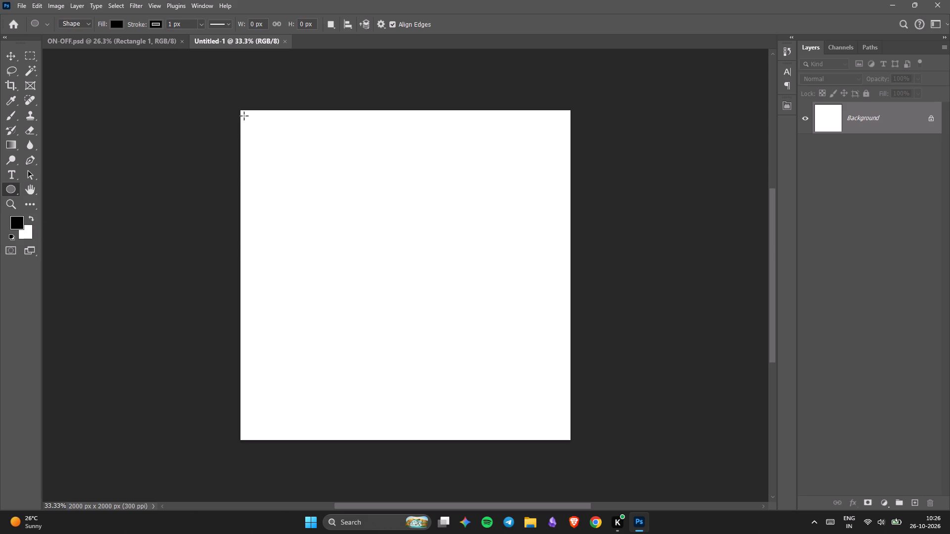
pyautogui.moveTo(244, 116); pyautogui.dragTo(571, 319)
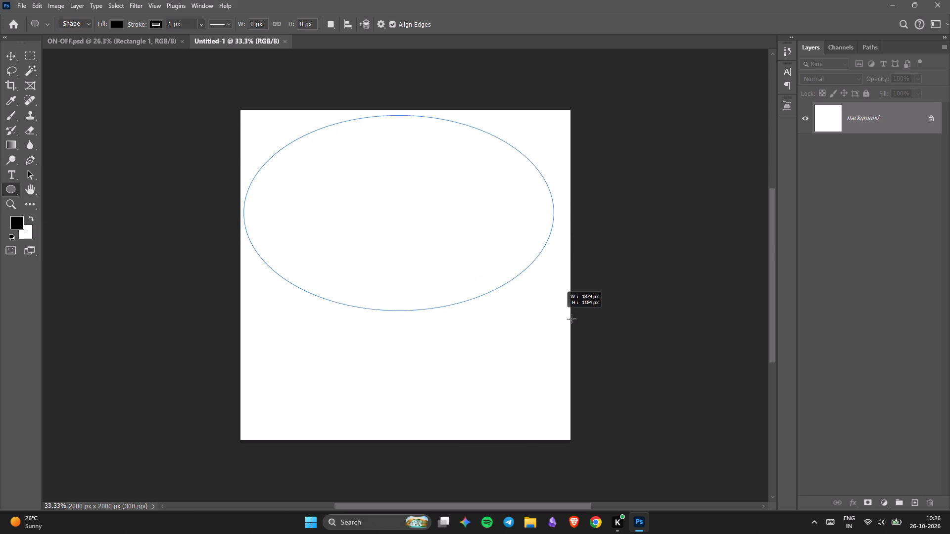
pyautogui.moveTo(571, 319); pyautogui.dragTo(584, 323)
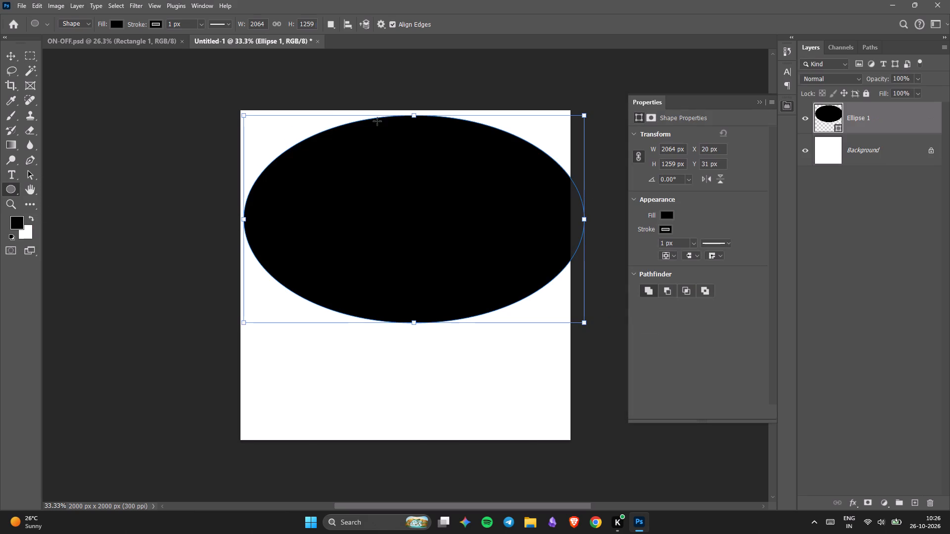
# Enlarge the ellipse to about 2346 x 1460 px so it extends past the canvas's top and side edges.
pyautogui.moveTo(413, 115); pyautogui.dragTo(413, 90)
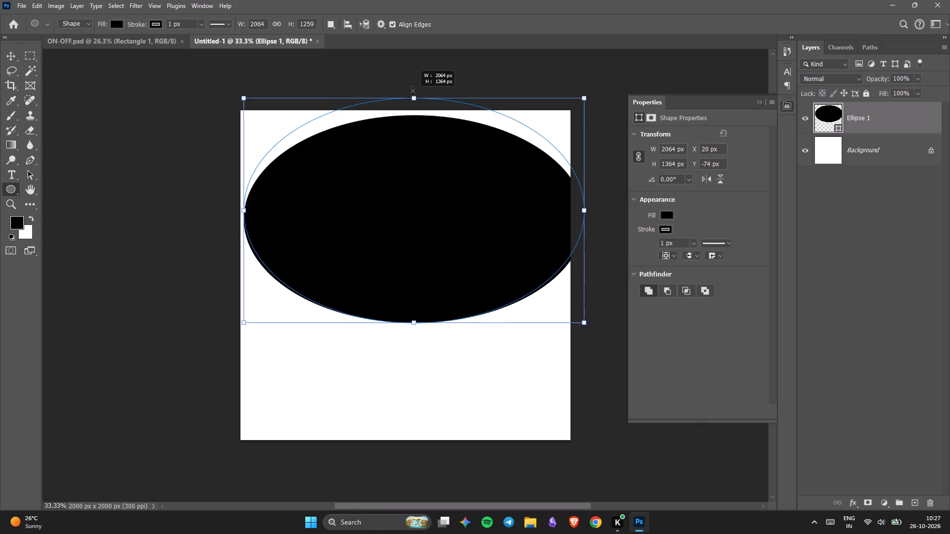
pyautogui.moveTo(413, 90); pyautogui.dragTo(413, 82)
pyautogui.moveTo(243, 205); pyautogui.dragTo(207, 205)
pyautogui.moveTo(585, 203); pyautogui.dragTo(596, 206)
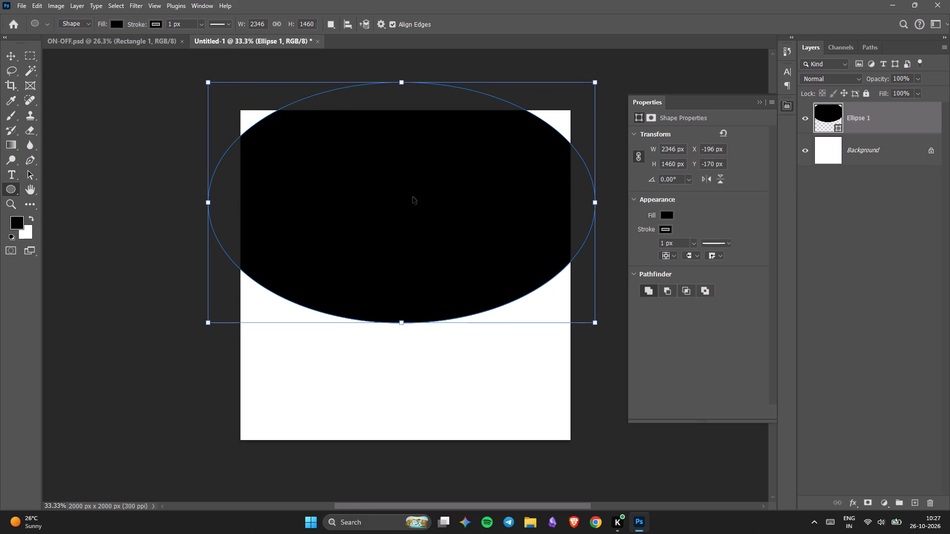
# Move the ellipse up and centre it horizontally on the canvas, at about X -173 px, Y -569 px.
pyautogui.keyDown('ctrl'); pyautogui.moveTo(410, 198); pyautogui.dragTo(406, 158); pyautogui.keyUp('ctrl')
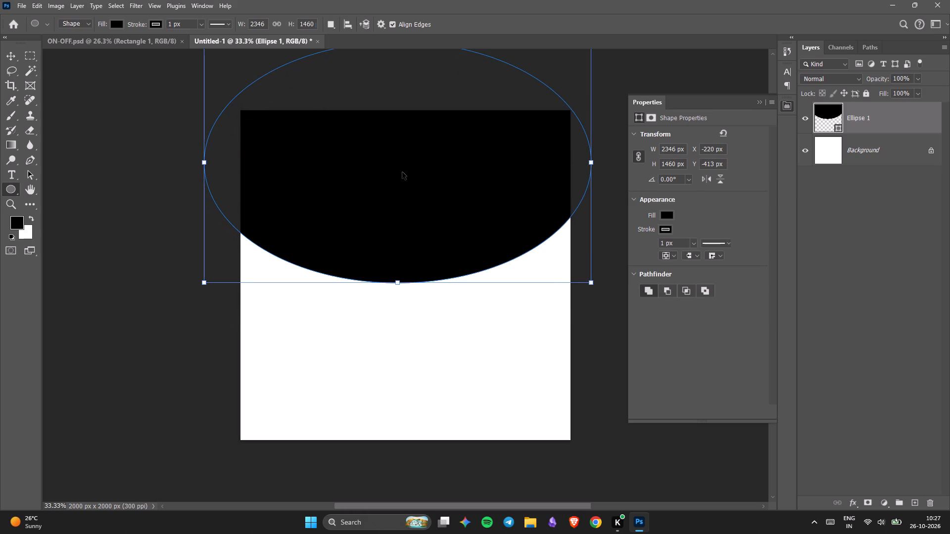
pyautogui.keyDown('ctrl'); pyautogui.moveTo(402, 174); pyautogui.dragTo(403, 150); pyautogui.keyUp('ctrl')
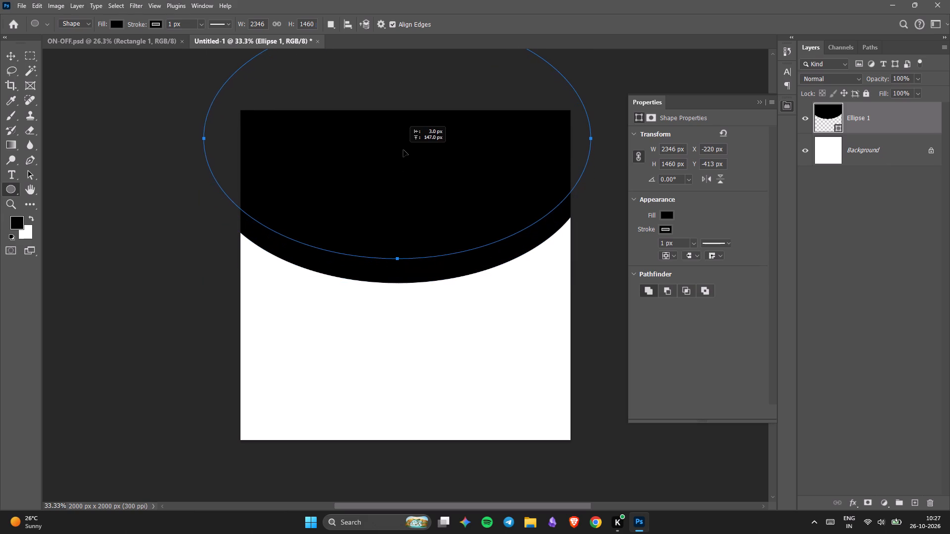
pyautogui.keyDown('ctrl'); pyautogui.moveTo(403, 150); pyautogui.dragTo(411, 150); pyautogui.keyUp('ctrl')
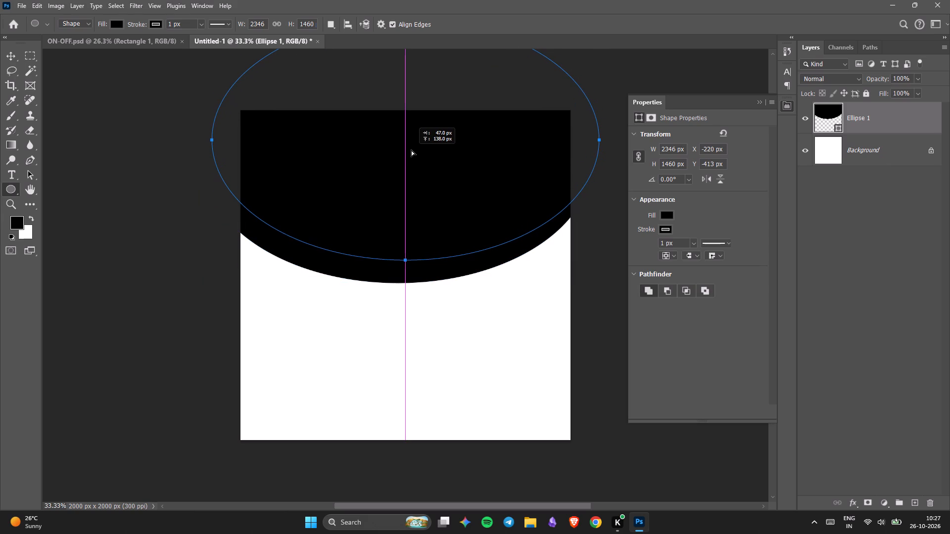
pyautogui.keyDown('ctrl'); pyautogui.moveTo(411, 150); pyautogui.dragTo(411, 148); pyautogui.keyUp('ctrl')
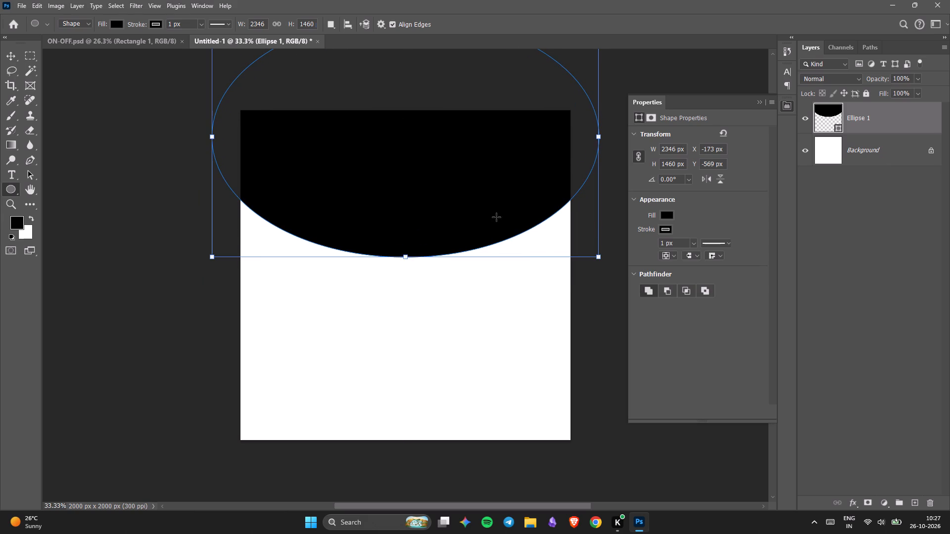
# Duplicate the black ellipse and move the copy over the canvas's bottom edge, at about X -143 px, Y 1532 px.
pyautogui.hotkey('ctrl', 'c')
pyautogui.hotkey('ctrl', 'v')
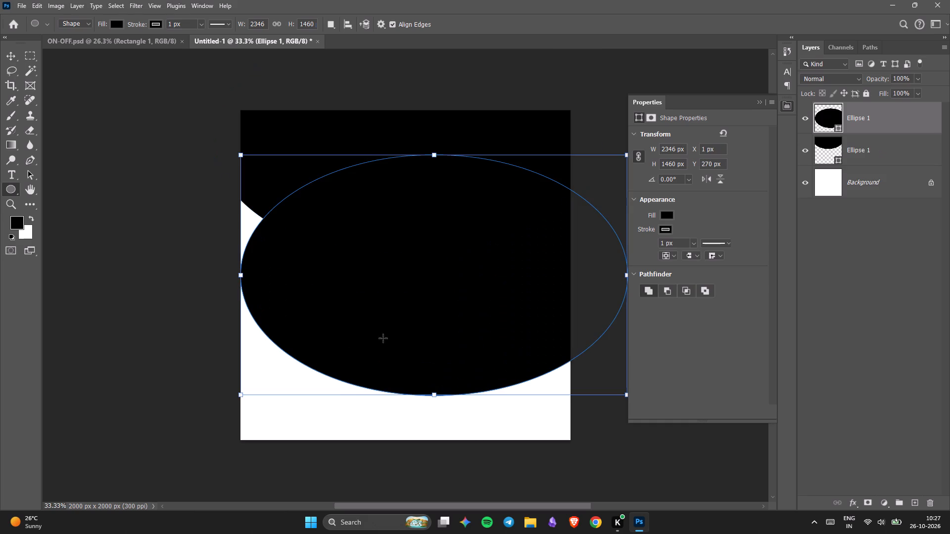
pyautogui.moveTo(438, 269); pyautogui.dragTo(420, 317)
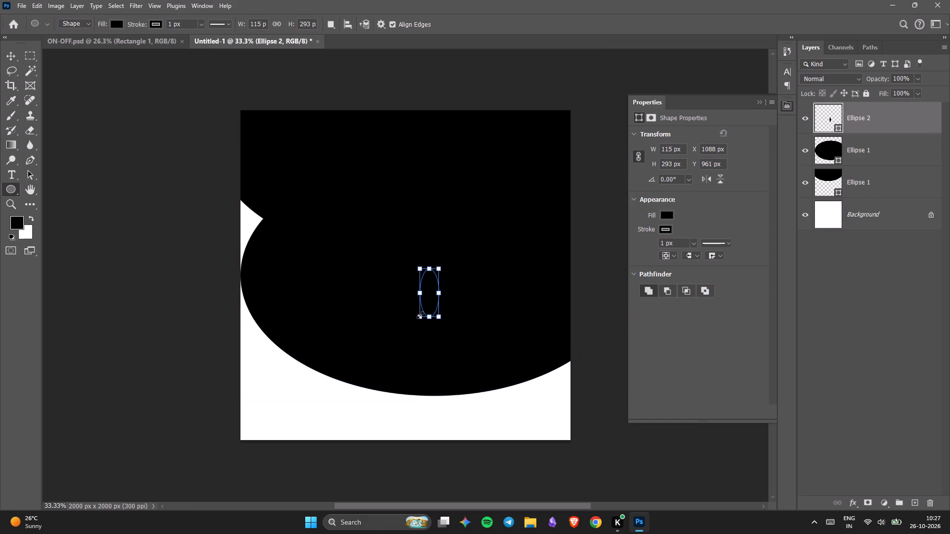
pyautogui.hotkey('ctrl', 'z')
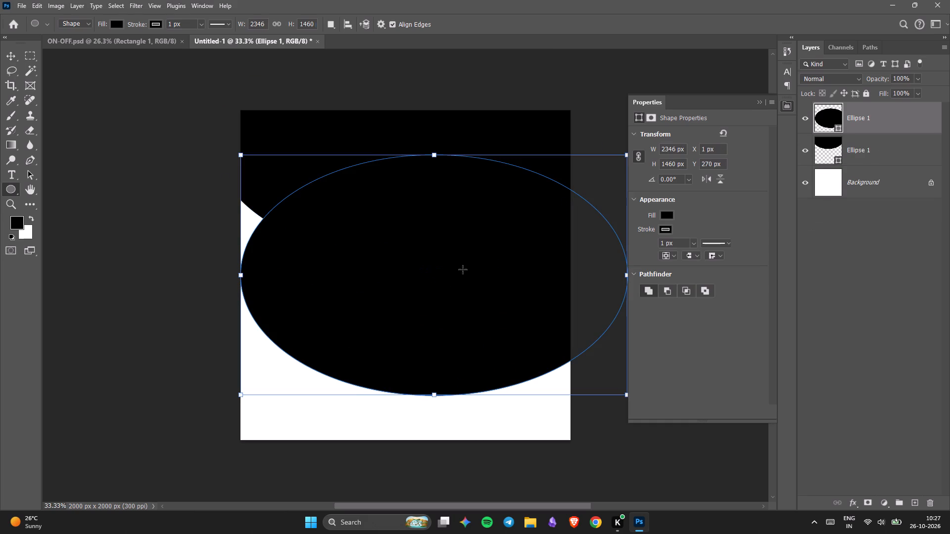
pyautogui.keyDown('ctrl'); pyautogui.moveTo(434, 271); pyautogui.dragTo(411, 439); pyautogui.keyUp('ctrl')
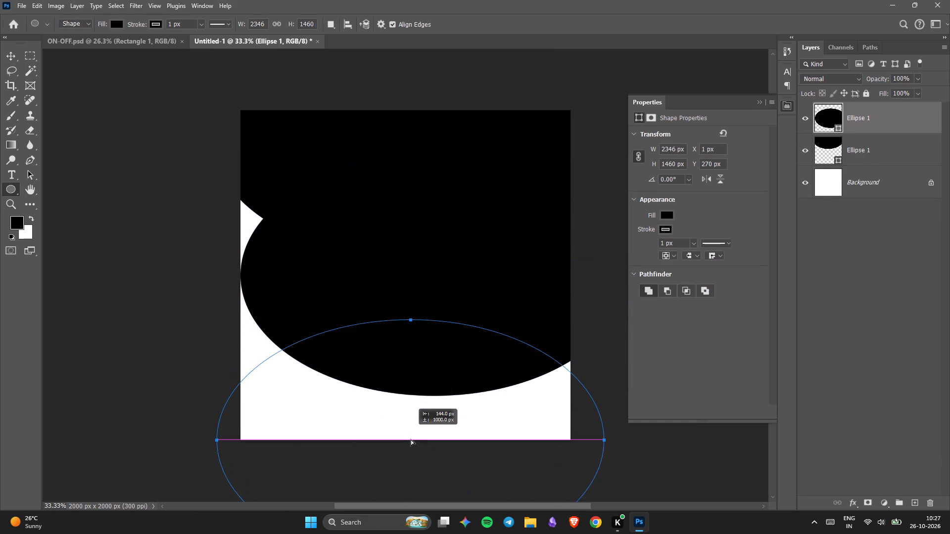
pyautogui.keyDown('ctrl'); pyautogui.moveTo(411, 439); pyautogui.dragTo(411, 473); pyautogui.keyUp('ctrl')
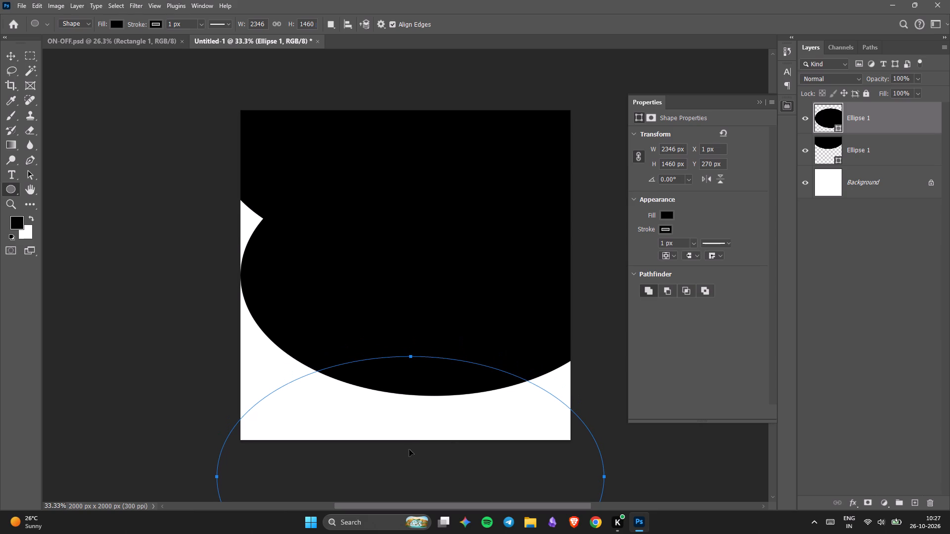
pyautogui.keyDown('ctrl'); pyautogui.moveTo(402, 407); pyautogui.dragTo(402, 413); pyautogui.keyUp('ctrl')
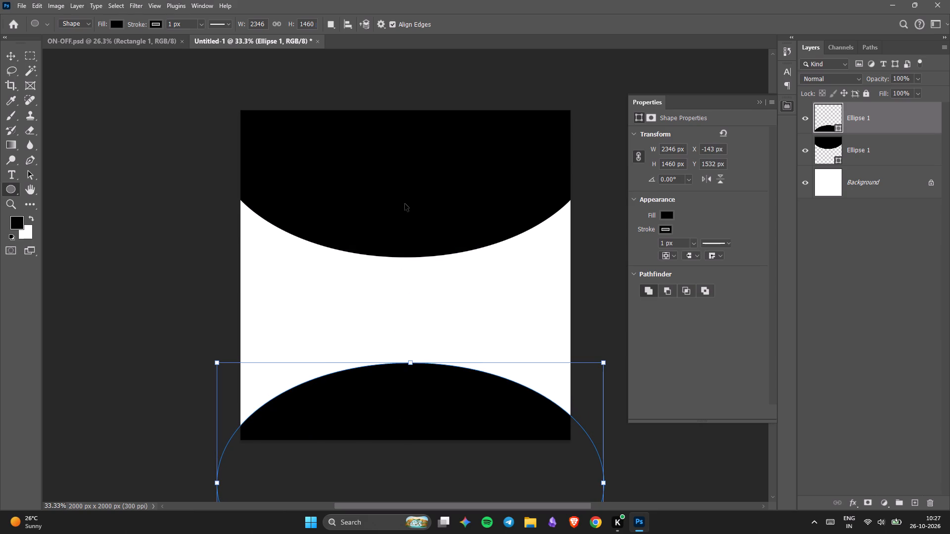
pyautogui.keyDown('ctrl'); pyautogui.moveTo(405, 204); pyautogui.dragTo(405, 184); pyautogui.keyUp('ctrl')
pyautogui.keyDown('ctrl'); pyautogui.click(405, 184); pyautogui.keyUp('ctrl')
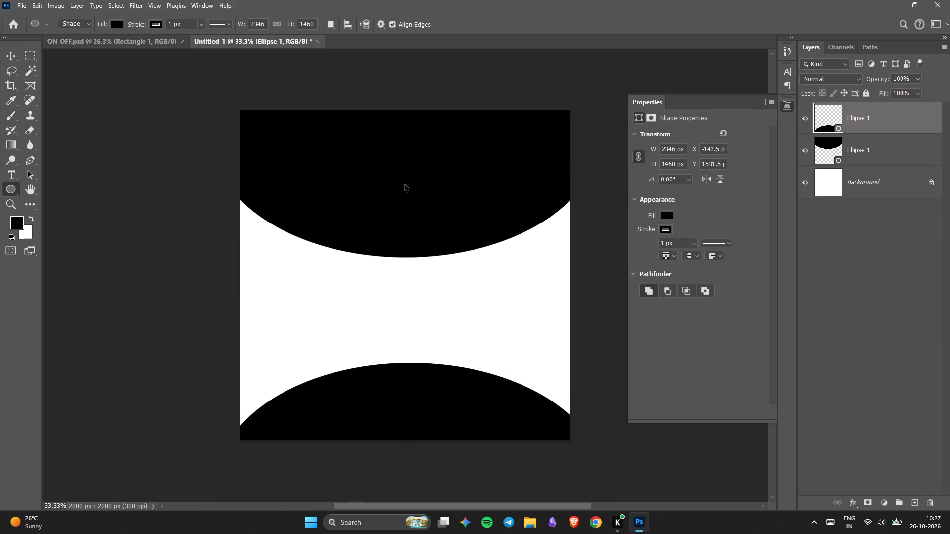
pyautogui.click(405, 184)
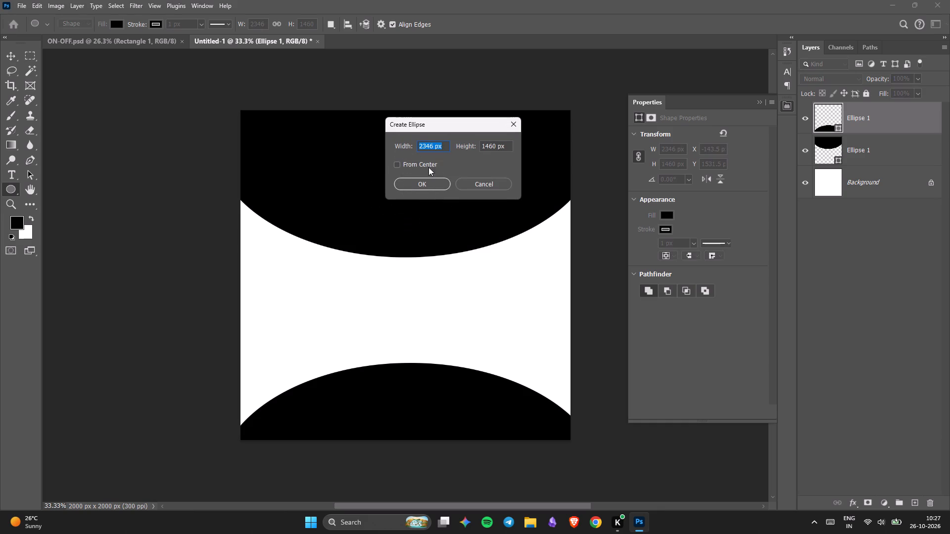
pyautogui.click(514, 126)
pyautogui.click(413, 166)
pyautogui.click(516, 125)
# Move the upper ellipse higher, in line with the lower one, at about X -143 px, Y -827 px.
pyautogui.click(858, 150)
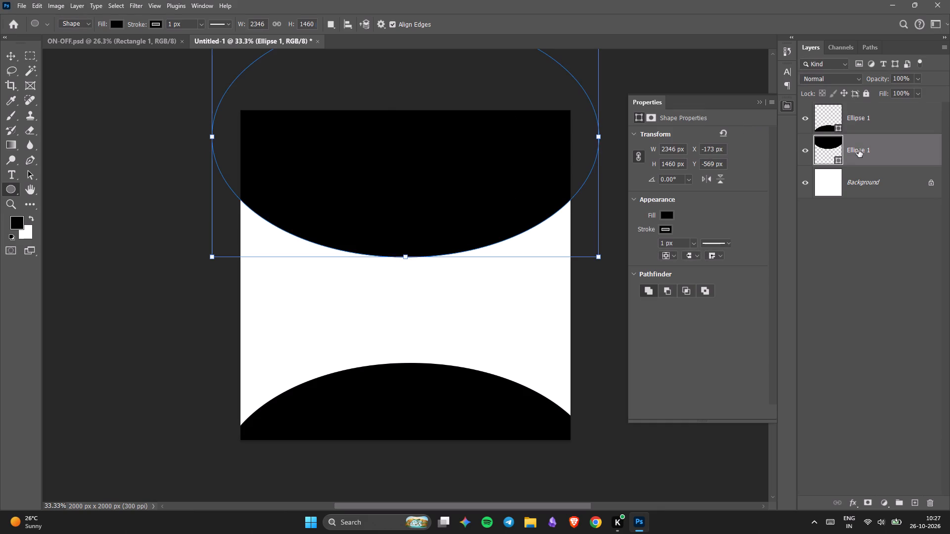
pyautogui.keyDown('ctrl'); pyautogui.moveTo(421, 171); pyautogui.dragTo(415, 135); pyautogui.keyUp('ctrl')
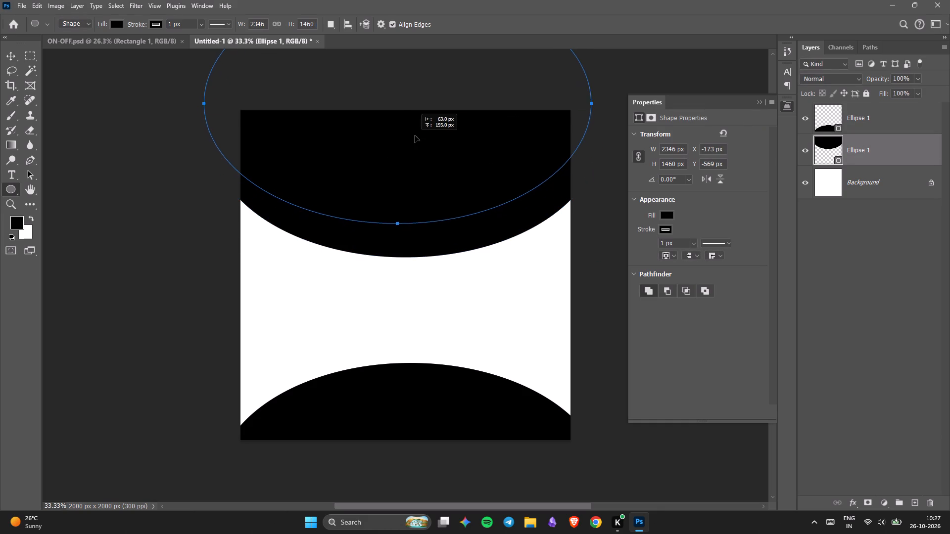
pyautogui.keyDown('ctrl'); pyautogui.moveTo(415, 135); pyautogui.dragTo(427, 135); pyautogui.keyUp('ctrl')
pyautogui.keyDown('ctrl'); pyautogui.moveTo(427, 135); pyautogui.dragTo(429, 129); pyautogui.keyUp('ctrl')
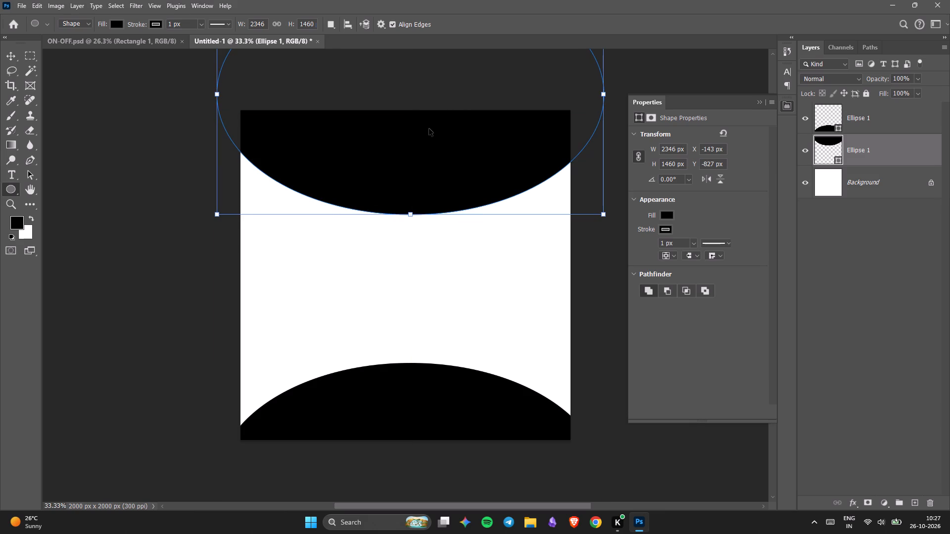
# Move the upper black ellipse slightly higher, to about Y -872 px, keeping X at -143 px.
pyautogui.keyDown('ctrl'); pyautogui.moveTo(429, 129); pyautogui.dragTo(432, 121); pyautogui.keyUp('ctrl')
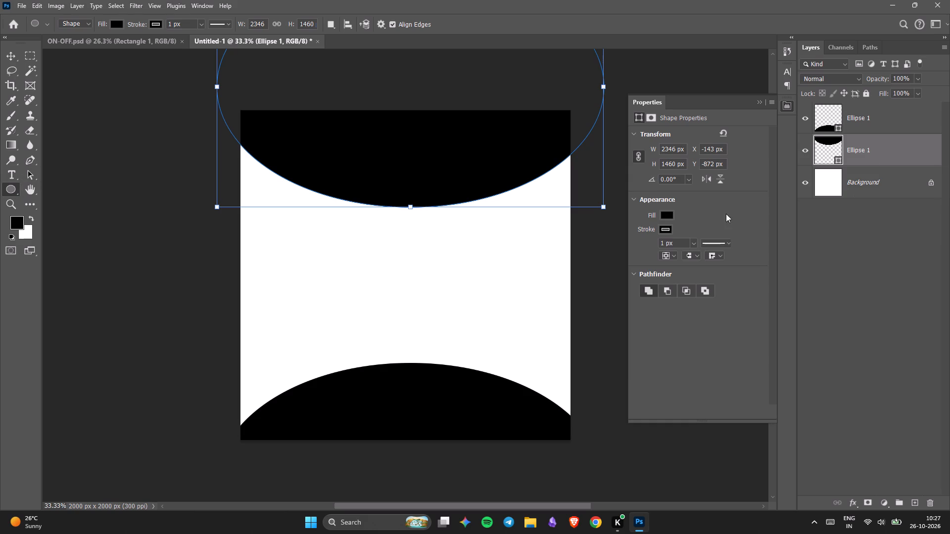
# Change the upper ellipse's fill from black to a medium teal, #5ad1c7, using a custom solid colour.
pyautogui.click(663, 217)
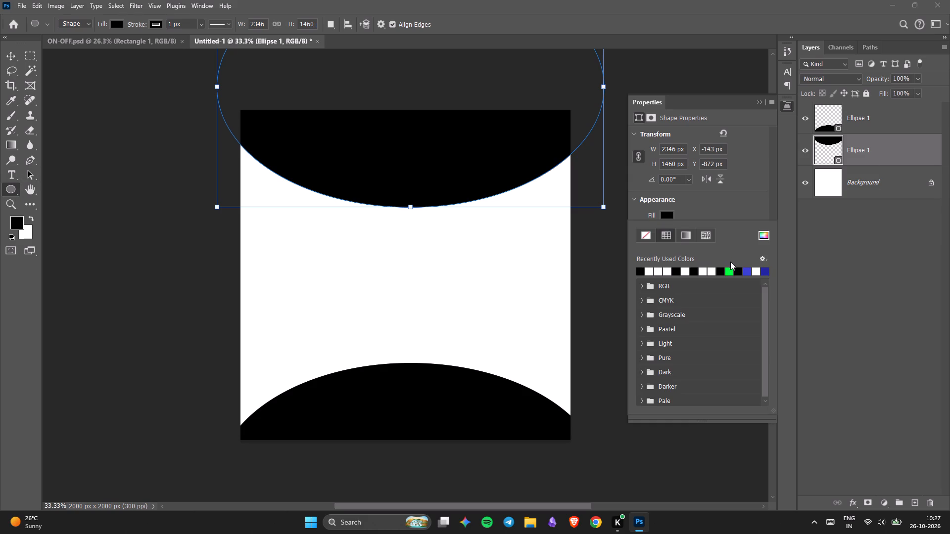
pyautogui.click(732, 270)
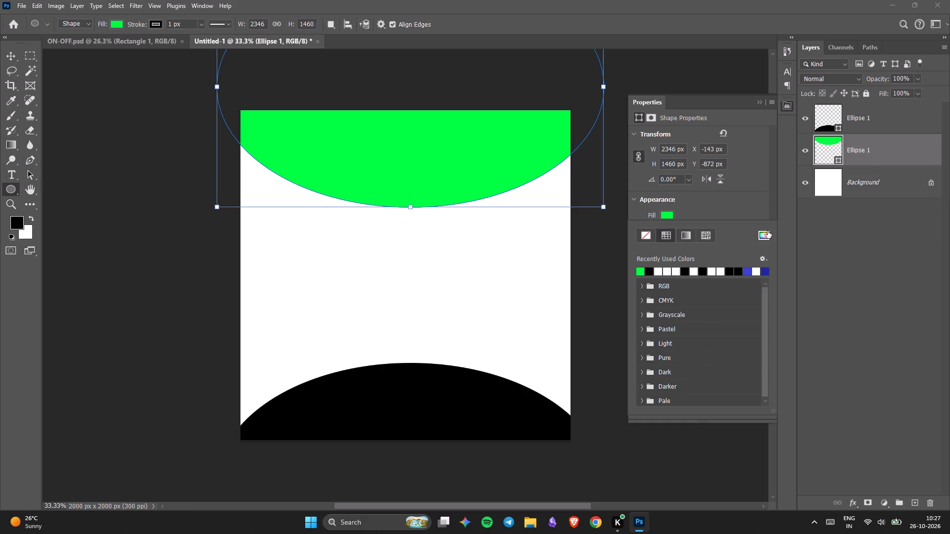
pyautogui.click(766, 232)
pyautogui.moveTo(408, 143); pyautogui.dragTo(308, 183)
pyautogui.moveTo(415, 165); pyautogui.dragTo(434, 178)
pyautogui.moveTo(451, 183); pyautogui.dragTo(455, 166)
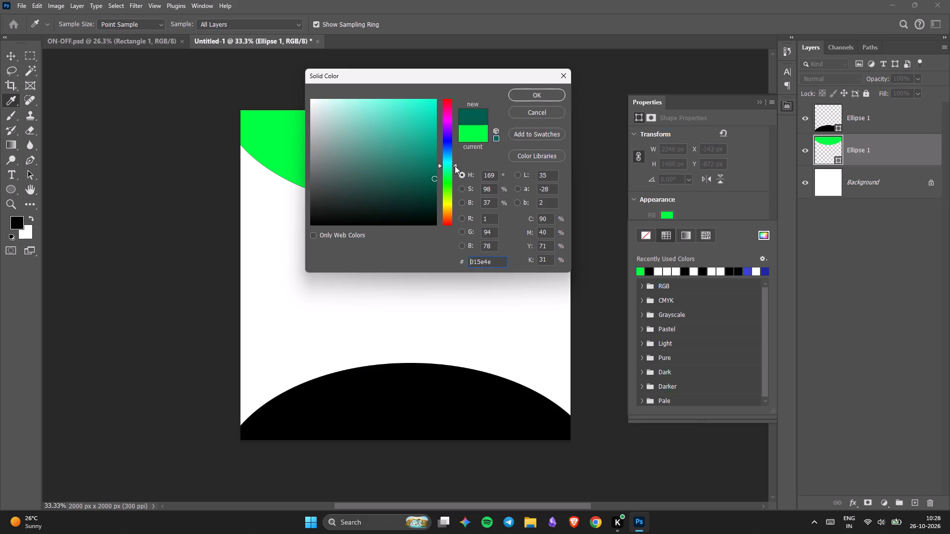
pyautogui.moveTo(455, 166); pyautogui.dragTo(455, 164)
pyautogui.moveTo(431, 151); pyautogui.dragTo(373, 105)
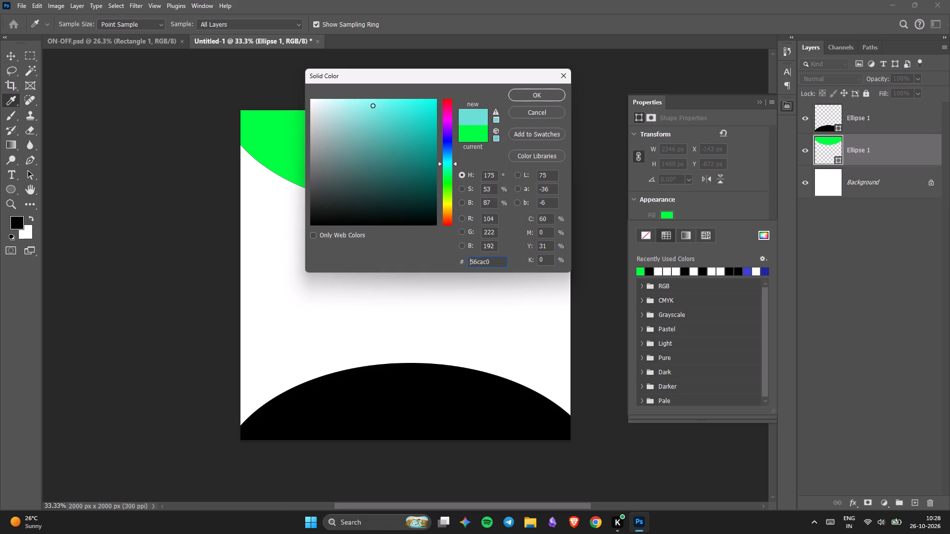
pyautogui.moveTo(373, 105); pyautogui.dragTo(378, 115)
pyautogui.moveTo(378, 115); pyautogui.dragTo(382, 122)
pyautogui.click(548, 91)
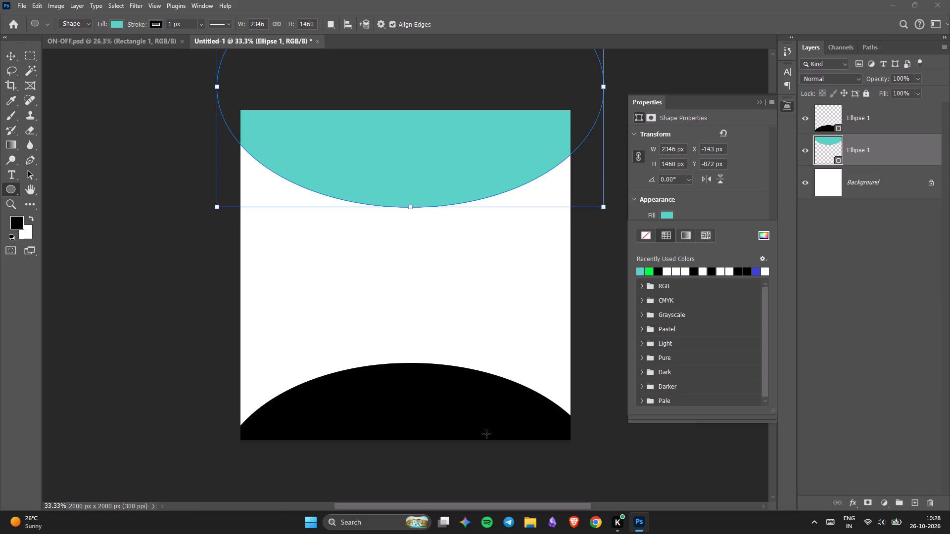
# Select the lower ellipse's layer and change its fill to a bright light cyan, #78fcf1.
pyautogui.click(886, 108)
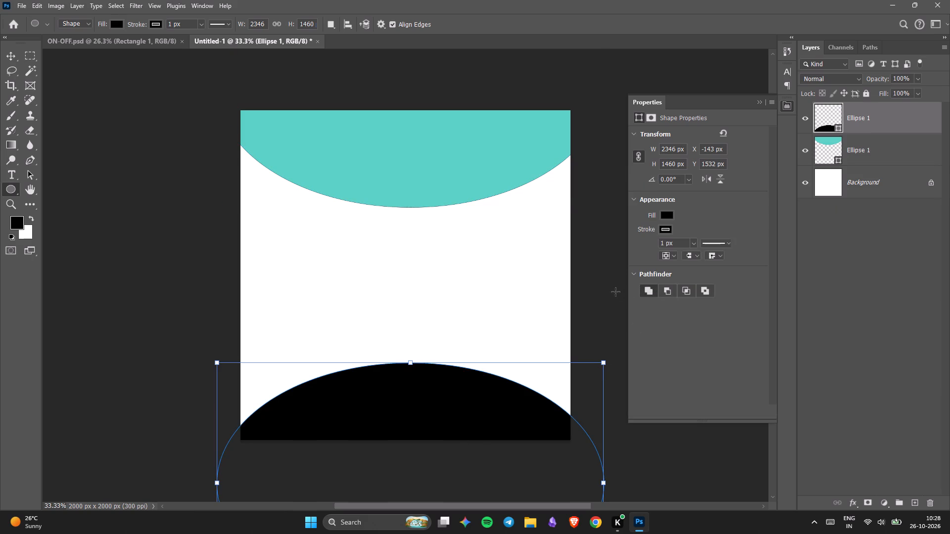
pyautogui.click(666, 216)
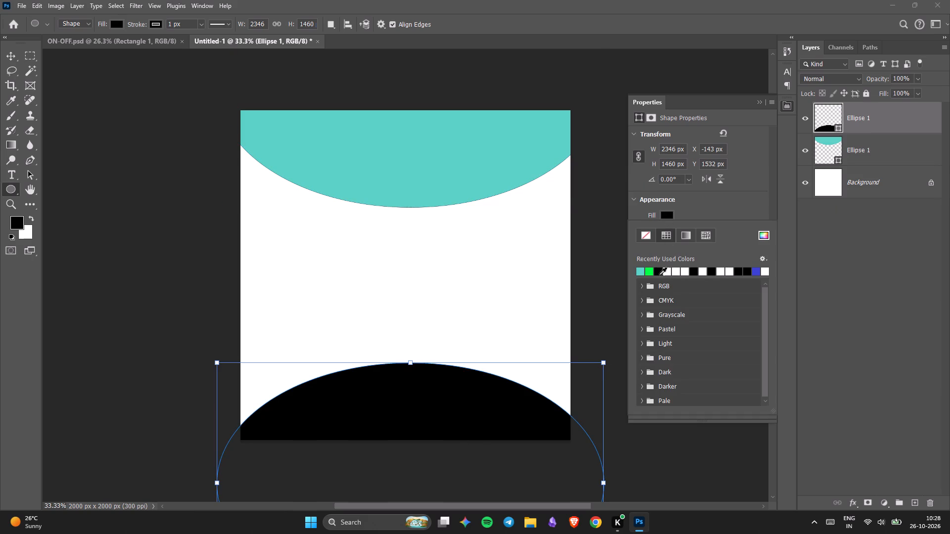
pyautogui.click(639, 271)
pyautogui.click(662, 215)
pyautogui.click(662, 215)
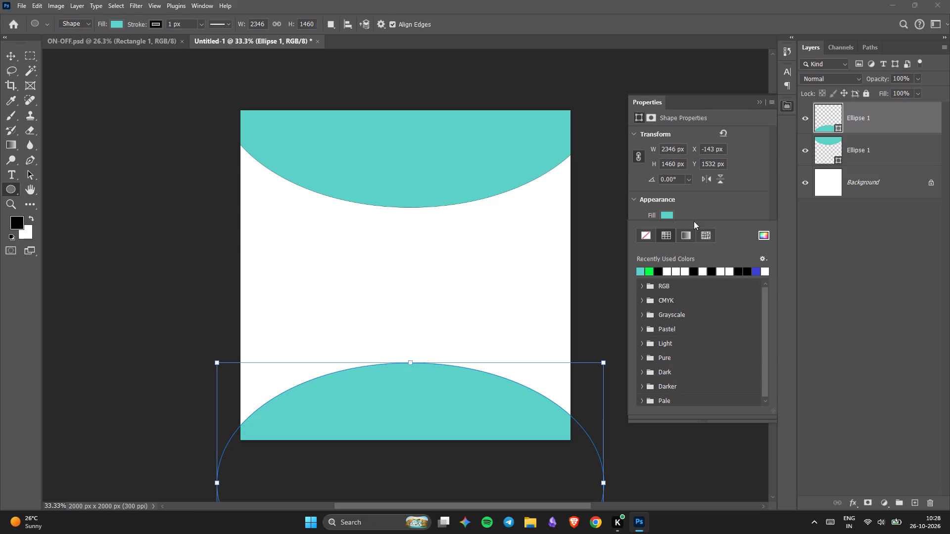
pyautogui.click(770, 235)
pyautogui.click(765, 235)
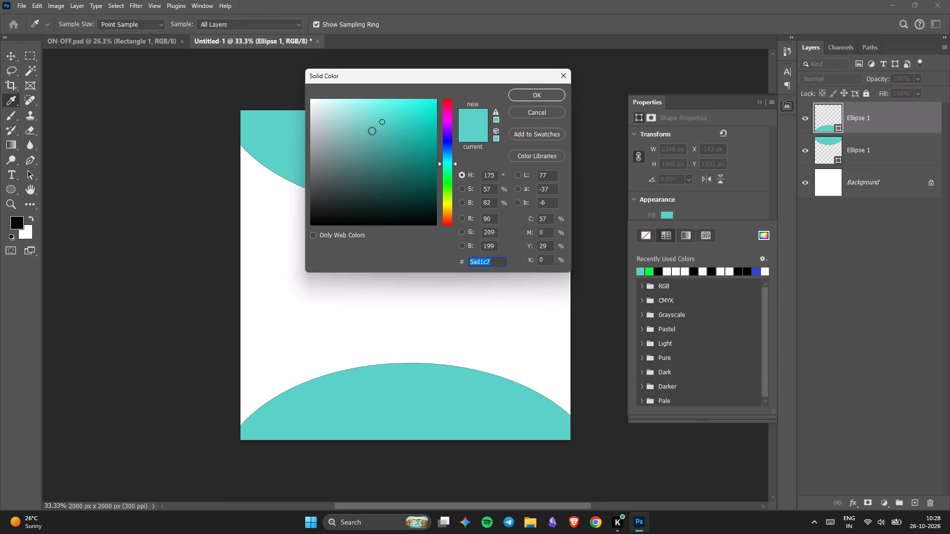
pyautogui.moveTo(383, 119); pyautogui.dragTo(386, 124)
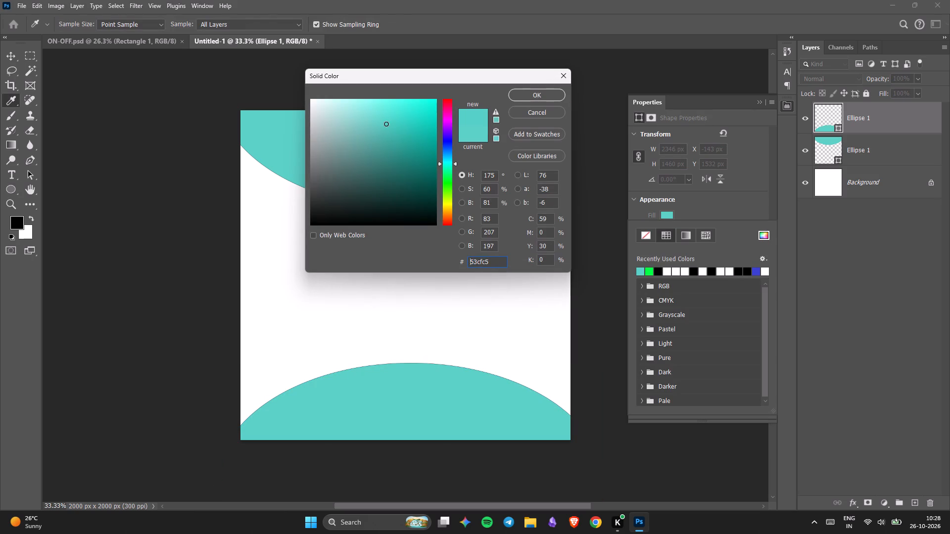
pyautogui.moveTo(386, 124); pyautogui.dragTo(377, 100)
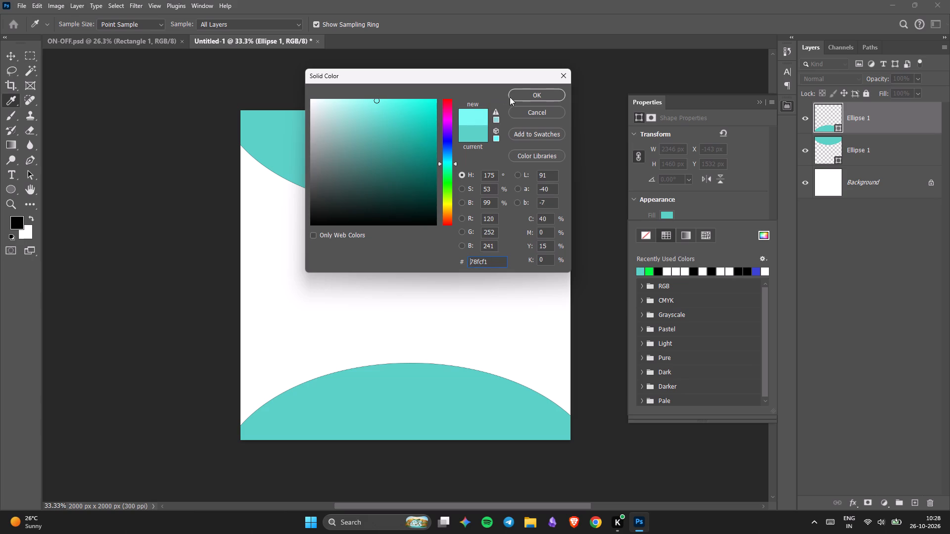
pyautogui.click(510, 97)
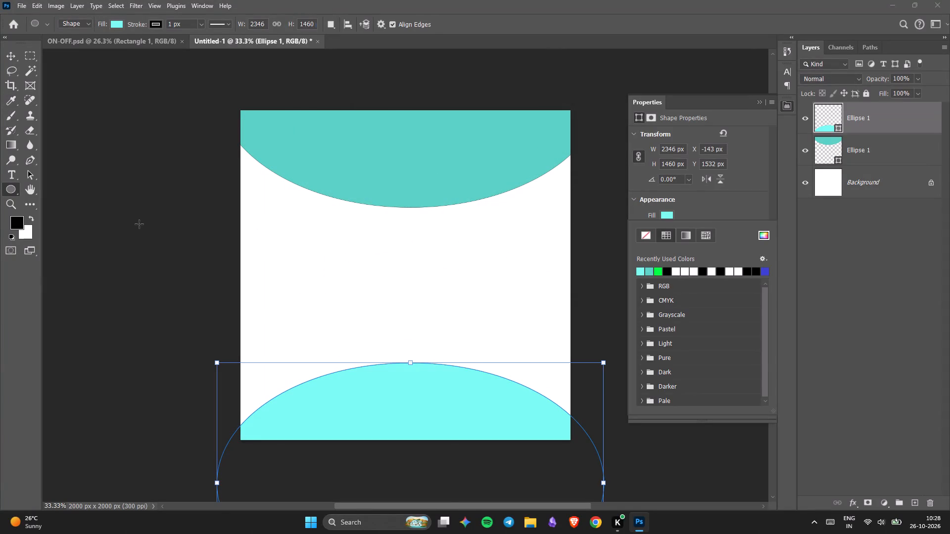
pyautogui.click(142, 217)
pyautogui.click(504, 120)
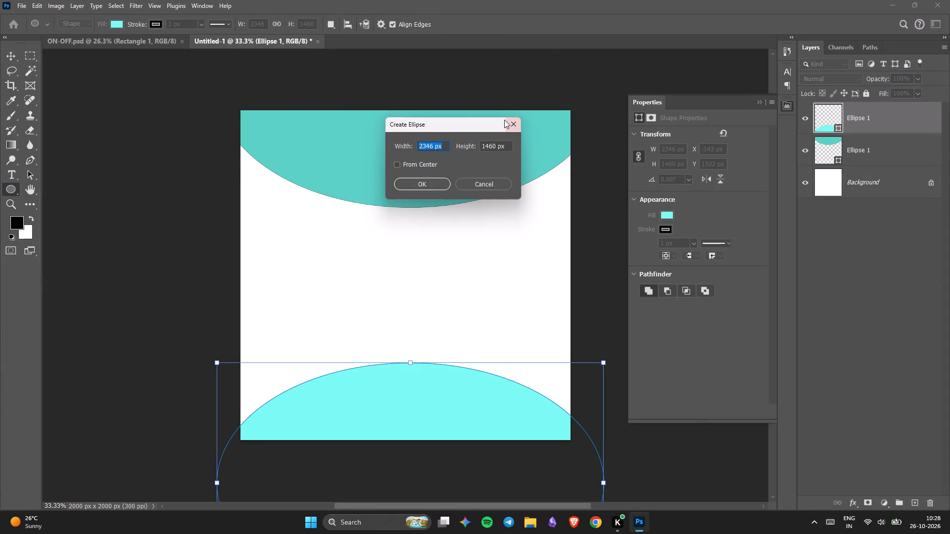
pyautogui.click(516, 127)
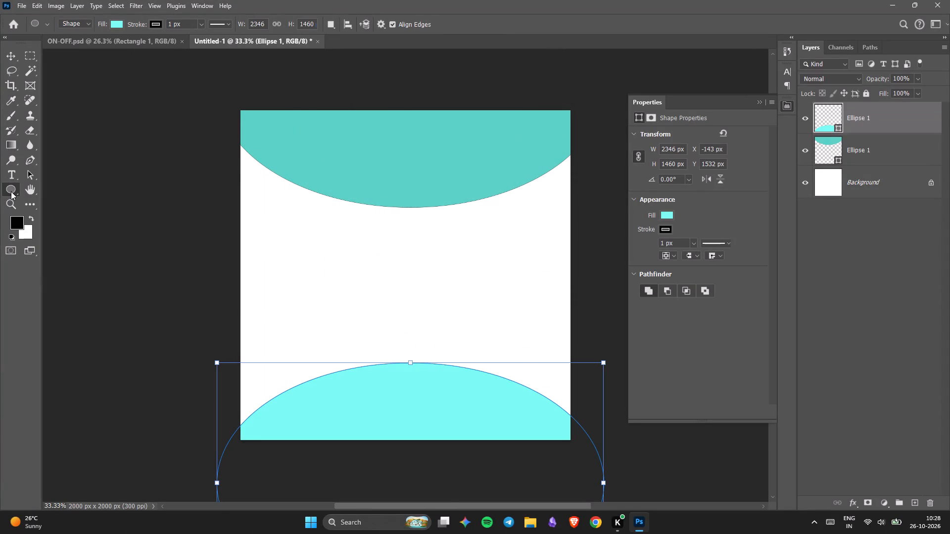
# With the Rectangle Tool, draw a rectangle about 520 x 687 px overlapping the lower ellipse, at about X 701 px, Y 1179 px.
pyautogui.click(13, 191)
pyautogui.moveTo(13, 193); pyautogui.dragTo(73, 207)
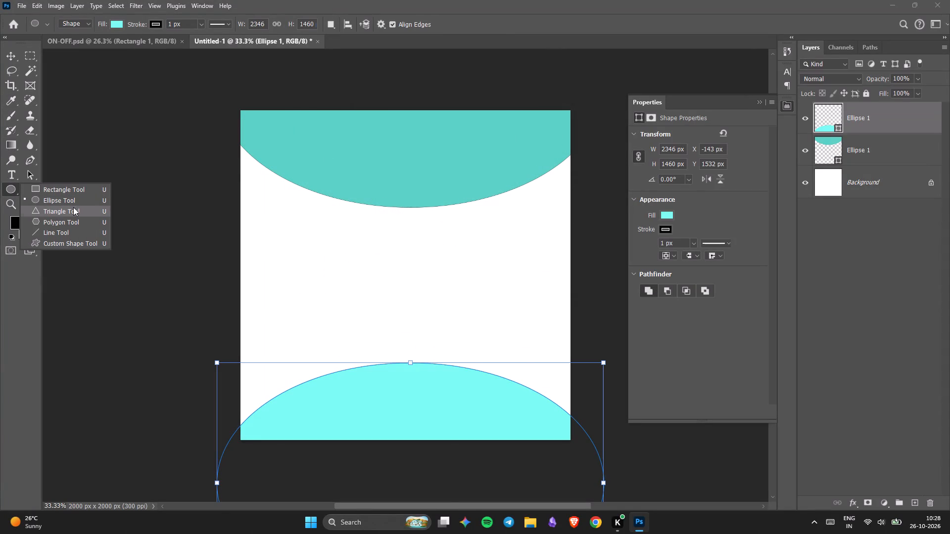
pyautogui.moveTo(73, 207); pyautogui.dragTo(65, 191)
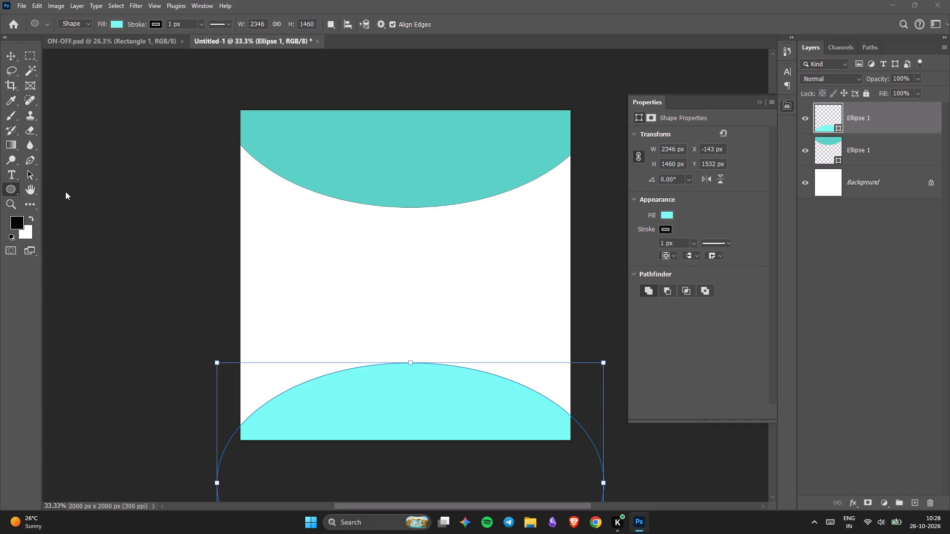
pyautogui.click(837, 221)
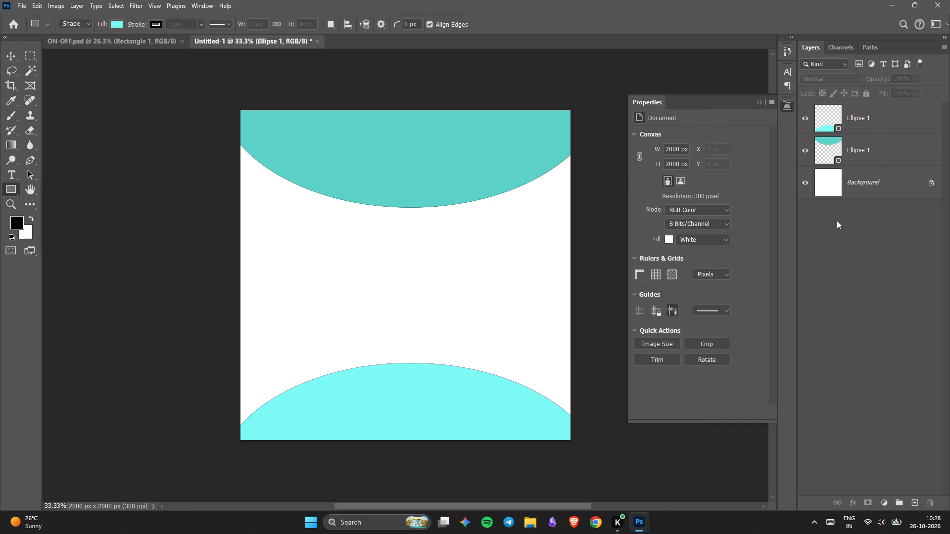
pyautogui.moveTo(356, 418); pyautogui.dragTo(392, 328)
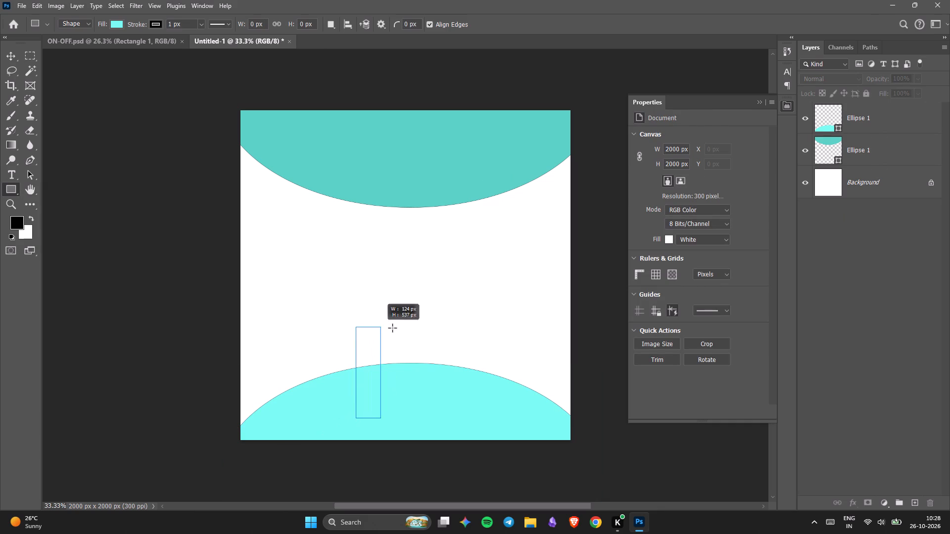
pyautogui.moveTo(392, 328); pyautogui.dragTo(441, 305)
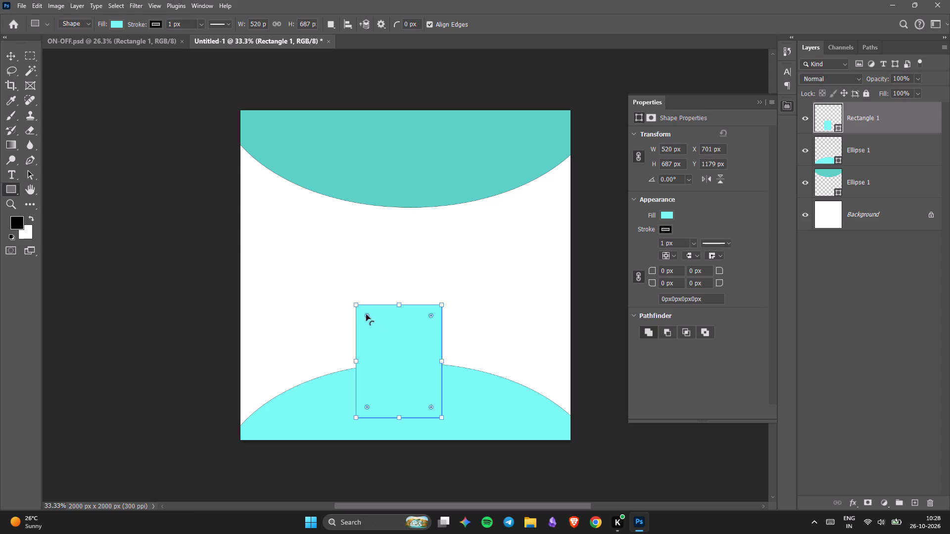
# Round all four corners of the rectangle to a radius of about 45 px.
pyautogui.moveTo(366, 314); pyautogui.dragTo(357, 319)
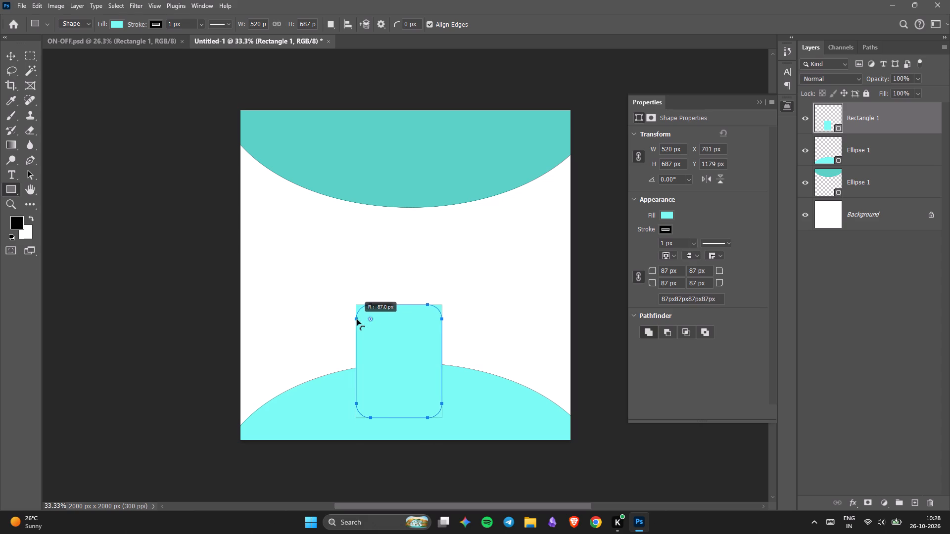
pyautogui.moveTo(357, 319); pyautogui.dragTo(364, 308)
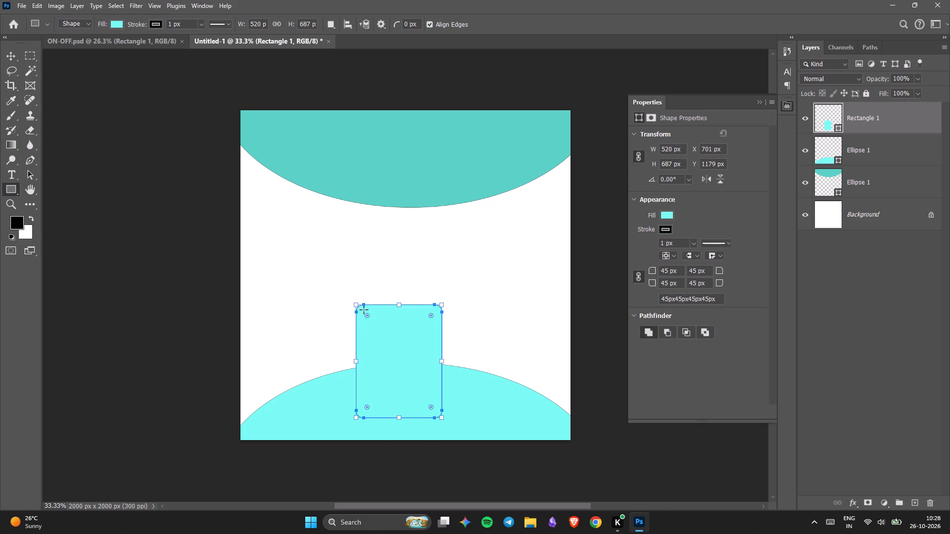
# Change the rounded rectangle's fill to bright yellow, #eeff36, using a custom solid colour.
pyautogui.click(661, 212)
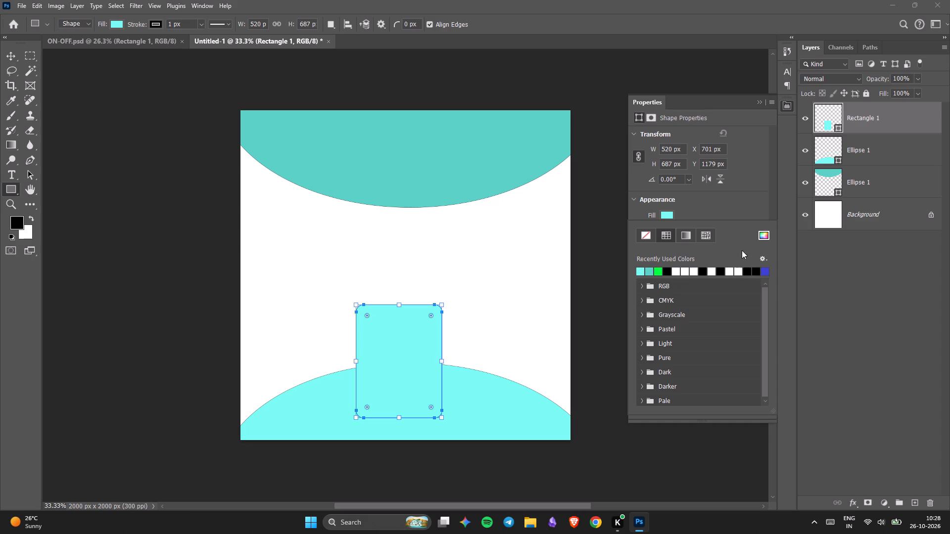
pyautogui.click(763, 234)
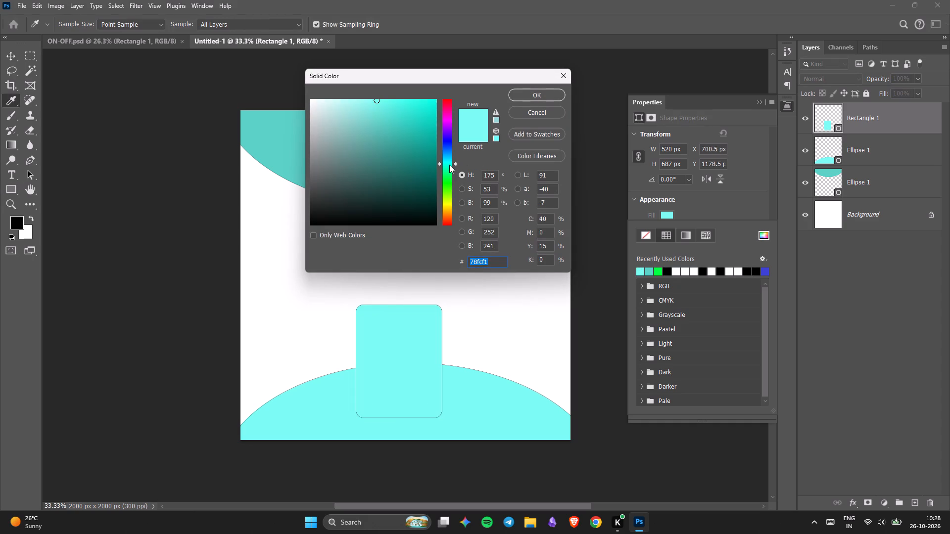
pyautogui.moveTo(449, 165); pyautogui.dragTo(447, 202)
pyautogui.moveTo(378, 101); pyautogui.dragTo(408, 91)
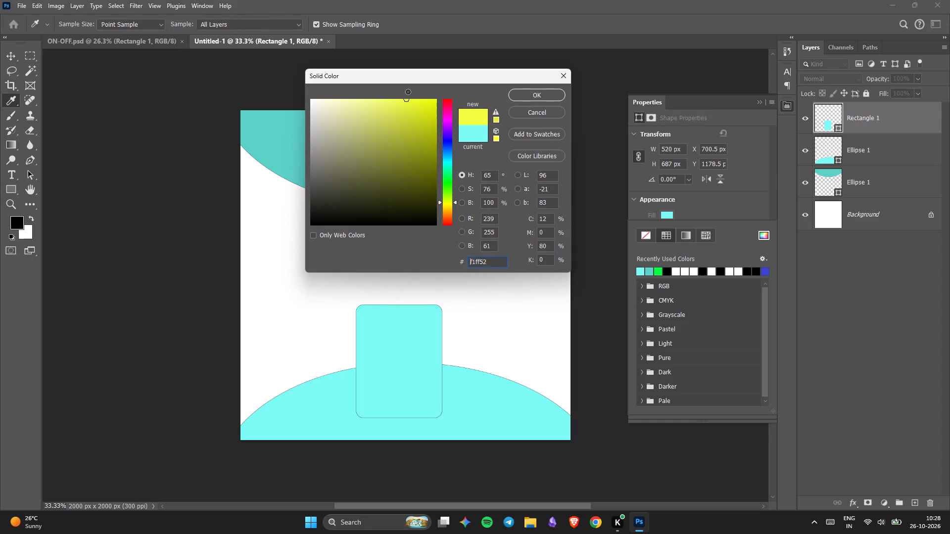
pyautogui.moveTo(408, 91); pyautogui.dragTo(381, 81)
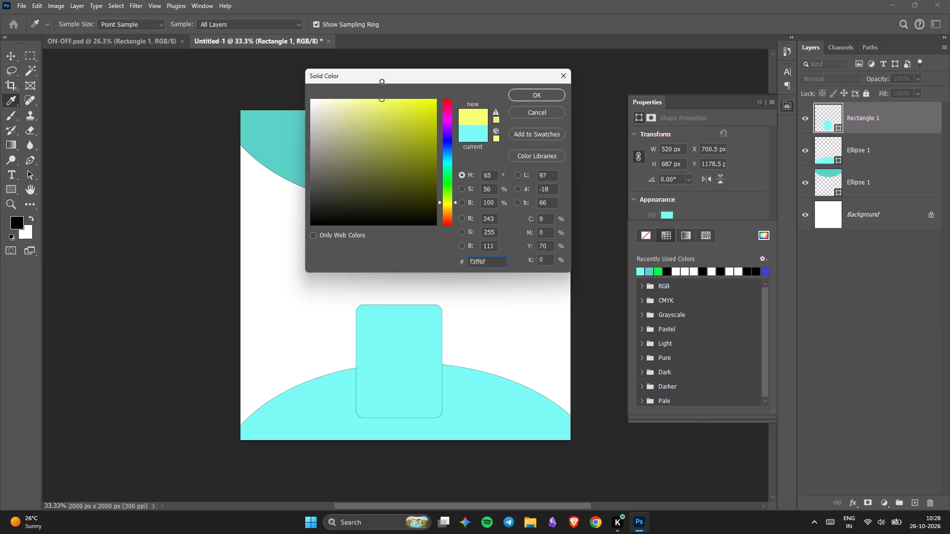
pyautogui.moveTo(381, 81); pyautogui.dragTo(427, 73)
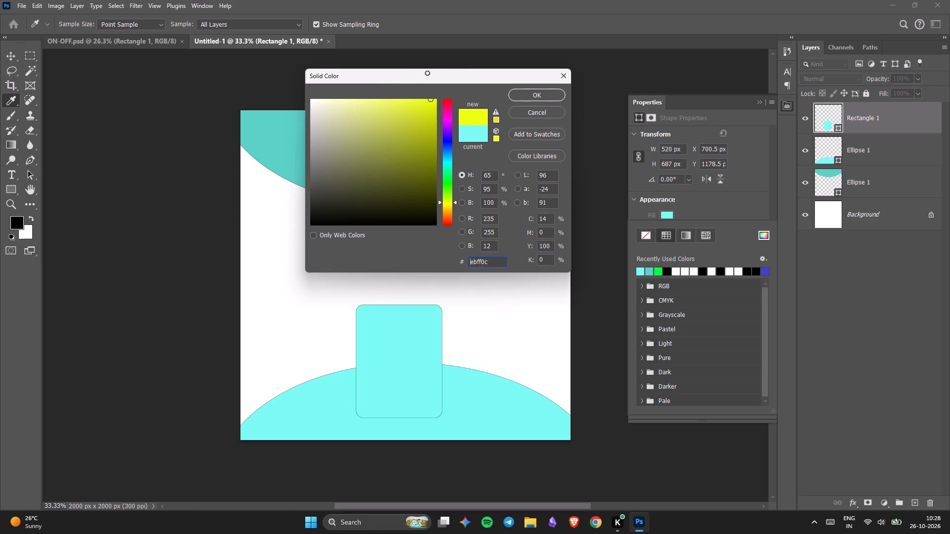
pyautogui.moveTo(427, 73); pyautogui.dragTo(470, 154)
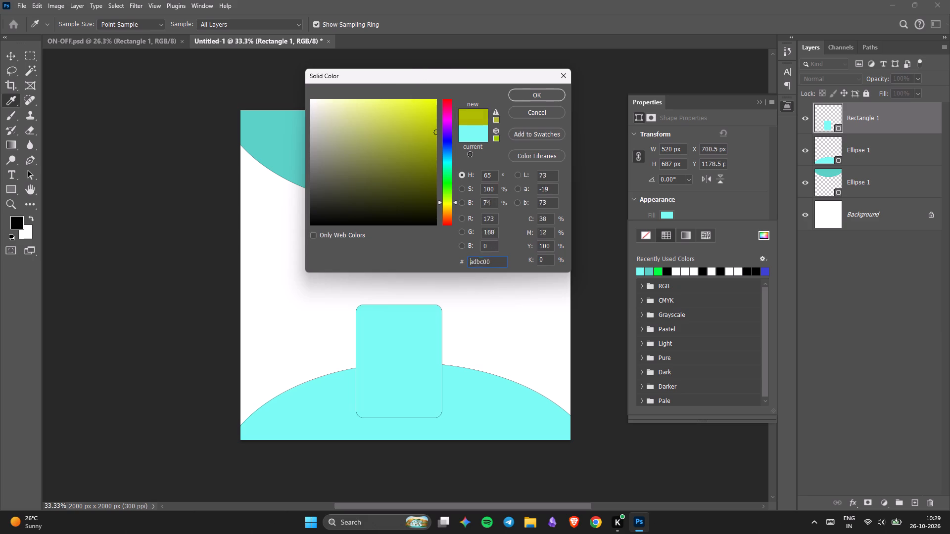
pyautogui.moveTo(470, 154); pyautogui.dragTo(332, 7)
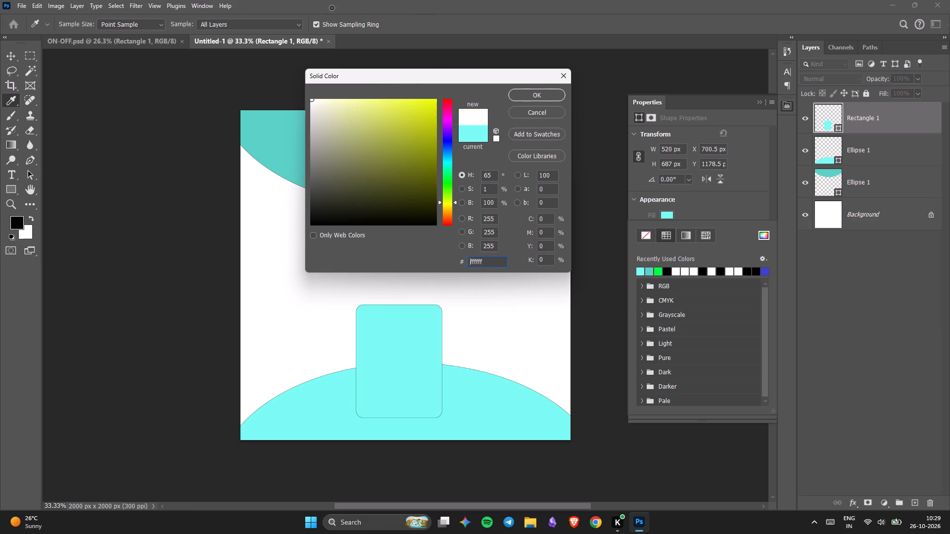
pyautogui.moveTo(332, 7); pyautogui.dragTo(410, 11)
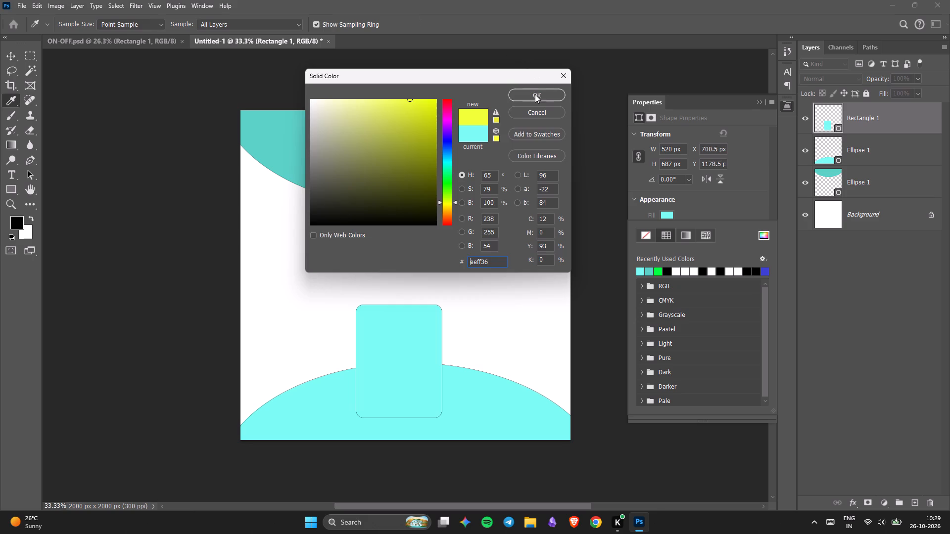
pyautogui.click(535, 94)
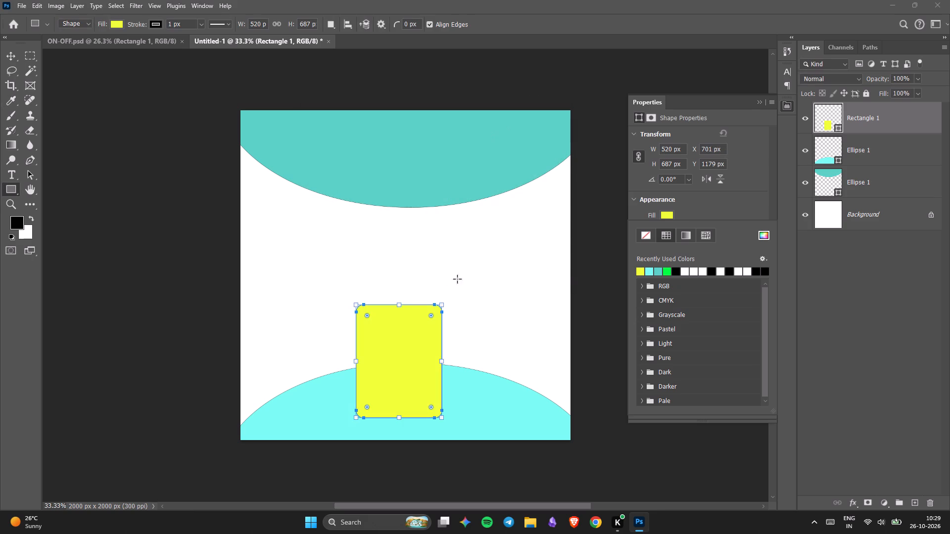
# Move the yellow rectangle down past the canvas's bottom edge and stretch it to 963 px tall, at about X 722 px, Y 1299 px.
pyautogui.keyDown('ctrl'); pyautogui.moveTo(407, 348); pyautogui.dragTo(412, 399); pyautogui.keyUp('ctrl')
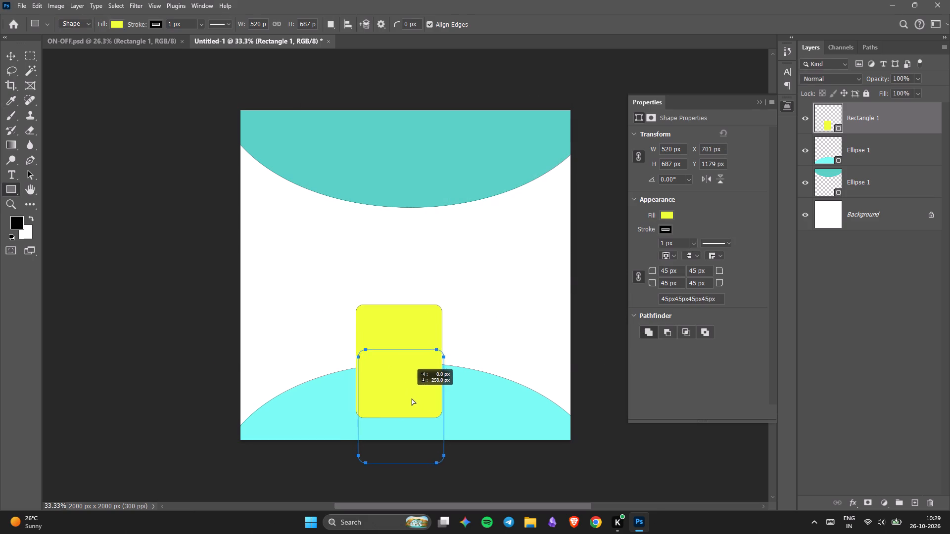
pyautogui.keyDown('ctrl'); pyautogui.moveTo(412, 399); pyautogui.dragTo(385, 405); pyautogui.keyUp('ctrl')
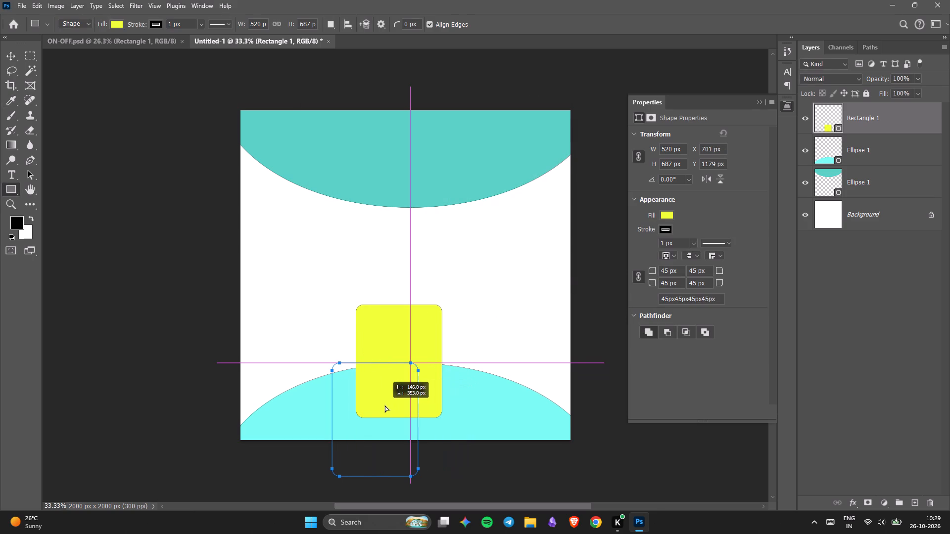
pyautogui.keyDown('ctrl'); pyautogui.moveTo(385, 405); pyautogui.dragTo(411, 405); pyautogui.keyUp('ctrl')
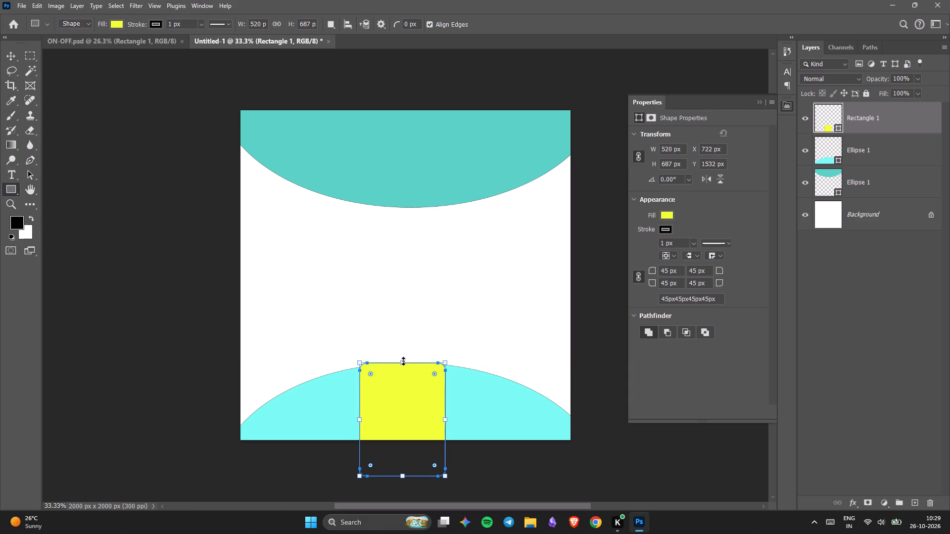
pyautogui.moveTo(403, 361); pyautogui.dragTo(401, 315)
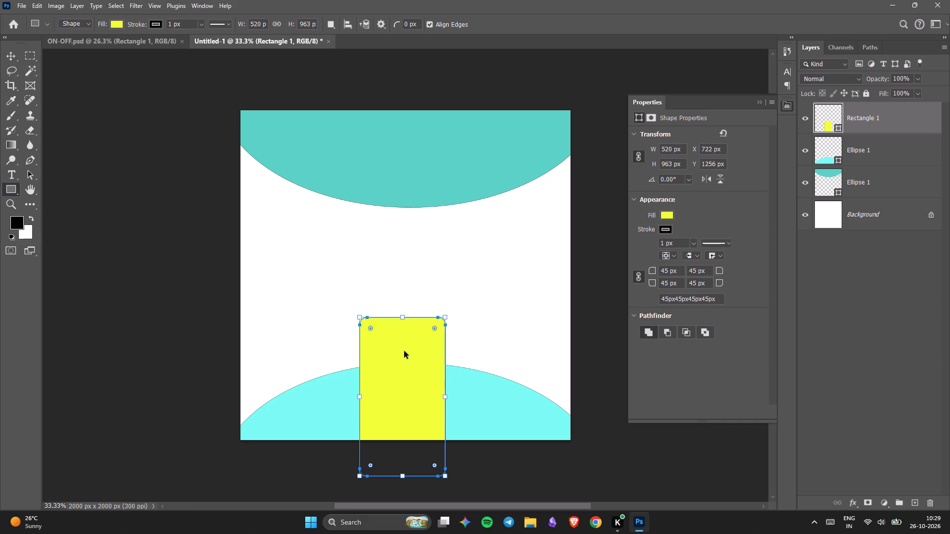
pyautogui.keyDown('ctrl'); pyautogui.moveTo(402, 351); pyautogui.dragTo(402, 360); pyautogui.keyUp('ctrl')
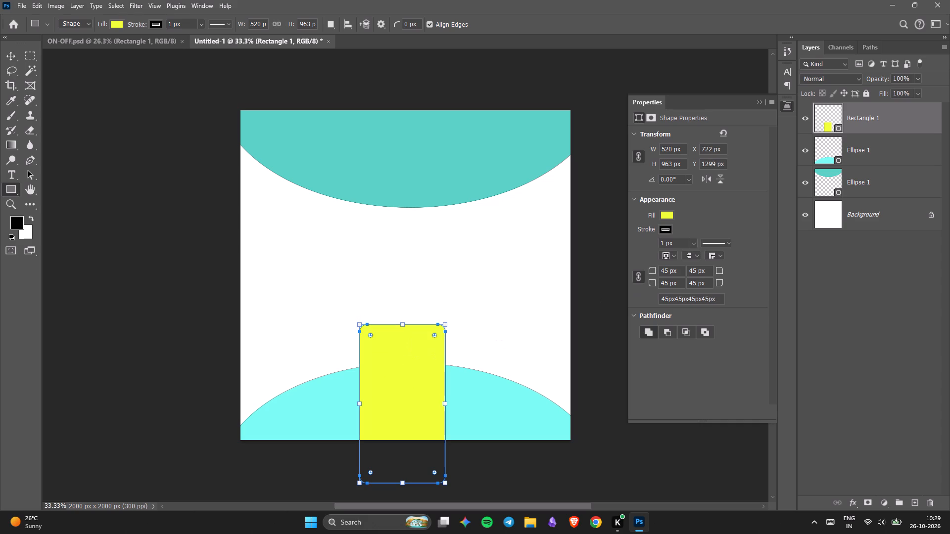
# Reduce all four corner radii of the yellow rectangle to 18 px.
pyautogui.moveTo(664, 268); pyautogui.dragTo(645, 279)
pyautogui.moveTo(645, 279); pyautogui.dragTo(645, 280)
pyautogui.moveTo(649, 269); pyautogui.dragTo(486, 311)
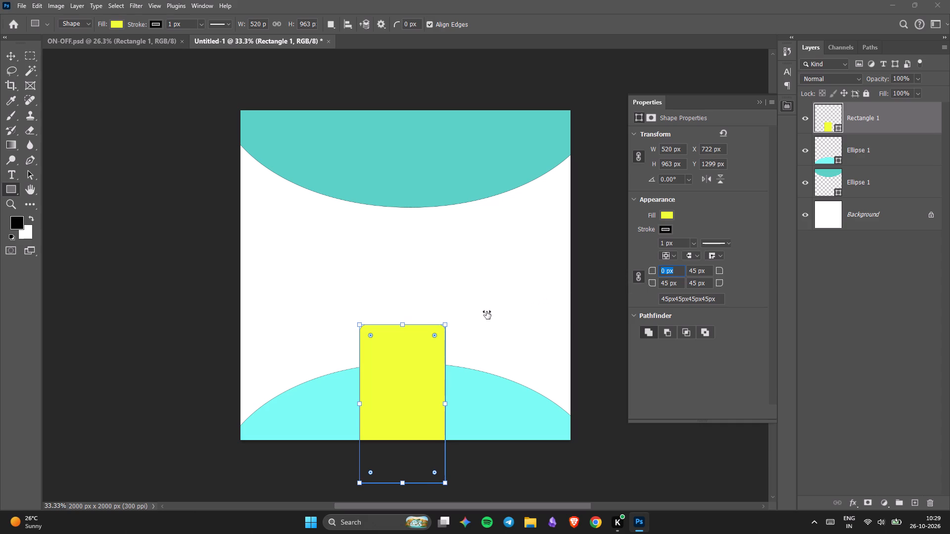
pyautogui.moveTo(486, 311); pyautogui.dragTo(490, 311)
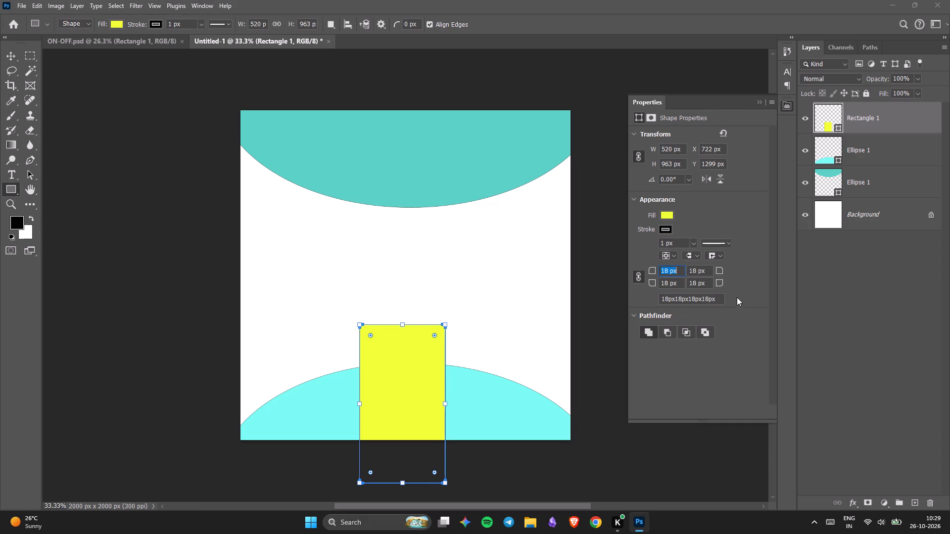
pyautogui.click(749, 290)
pyautogui.click(507, 470)
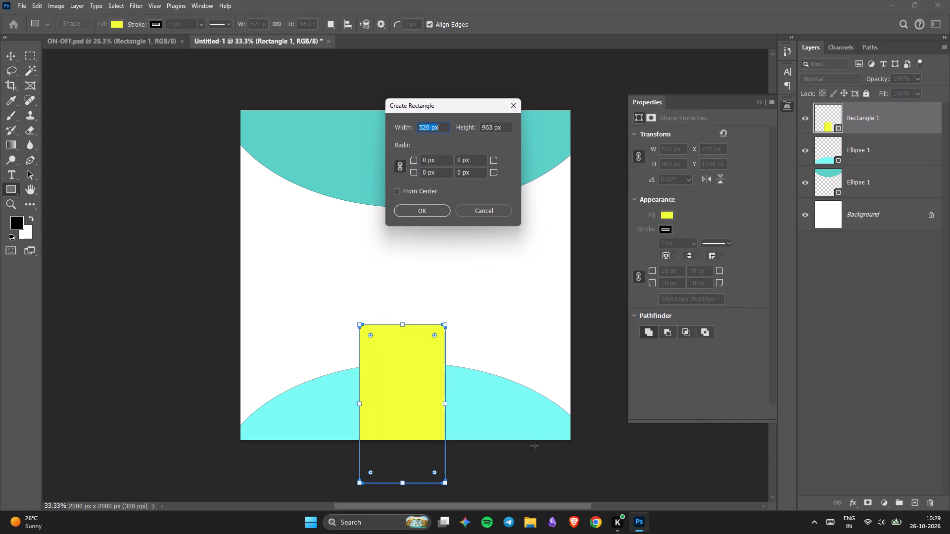
pyautogui.click(514, 110)
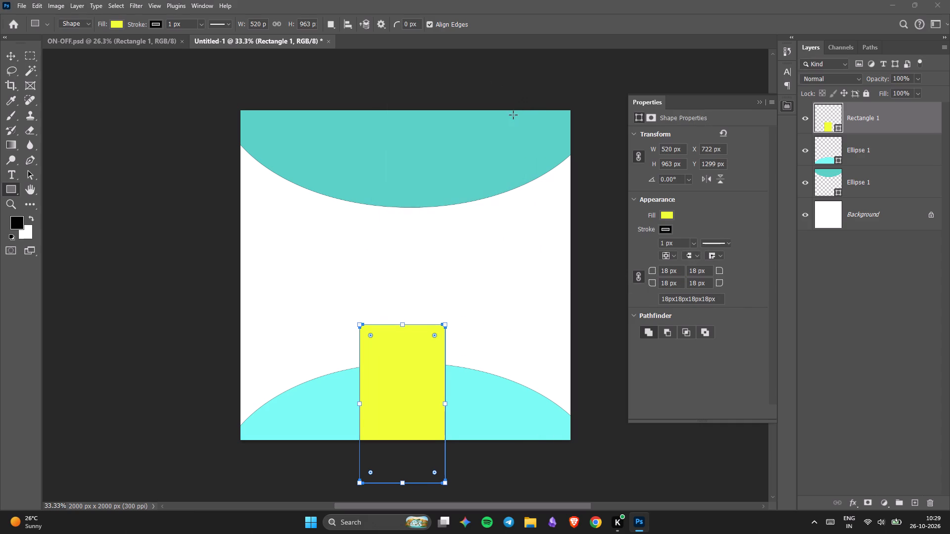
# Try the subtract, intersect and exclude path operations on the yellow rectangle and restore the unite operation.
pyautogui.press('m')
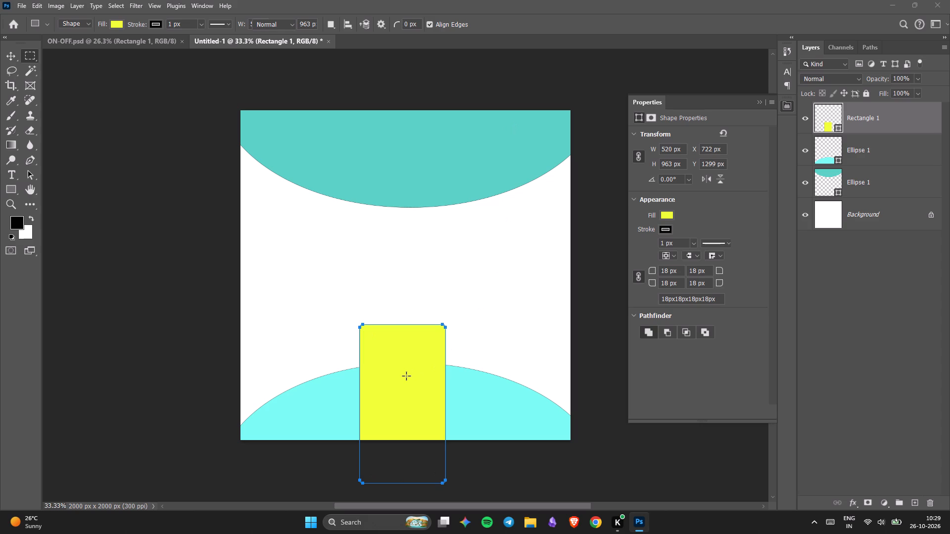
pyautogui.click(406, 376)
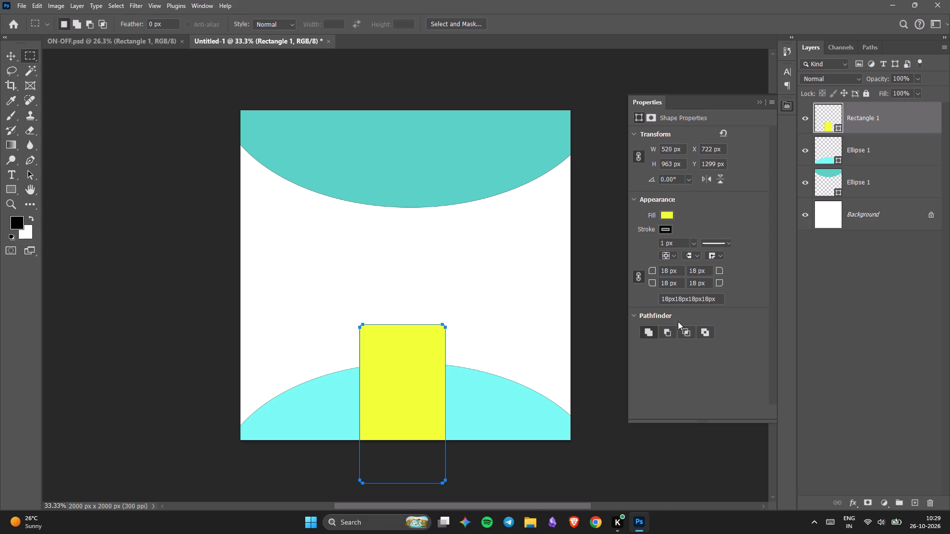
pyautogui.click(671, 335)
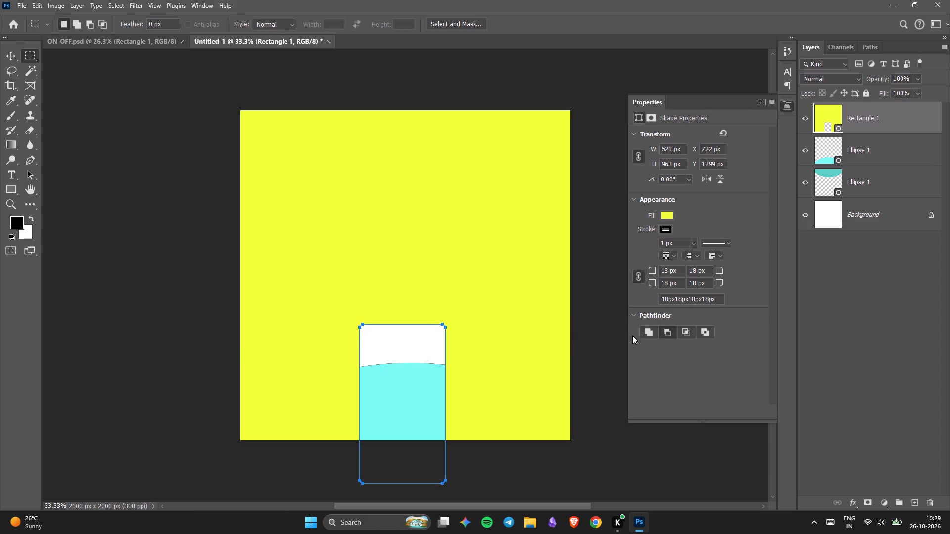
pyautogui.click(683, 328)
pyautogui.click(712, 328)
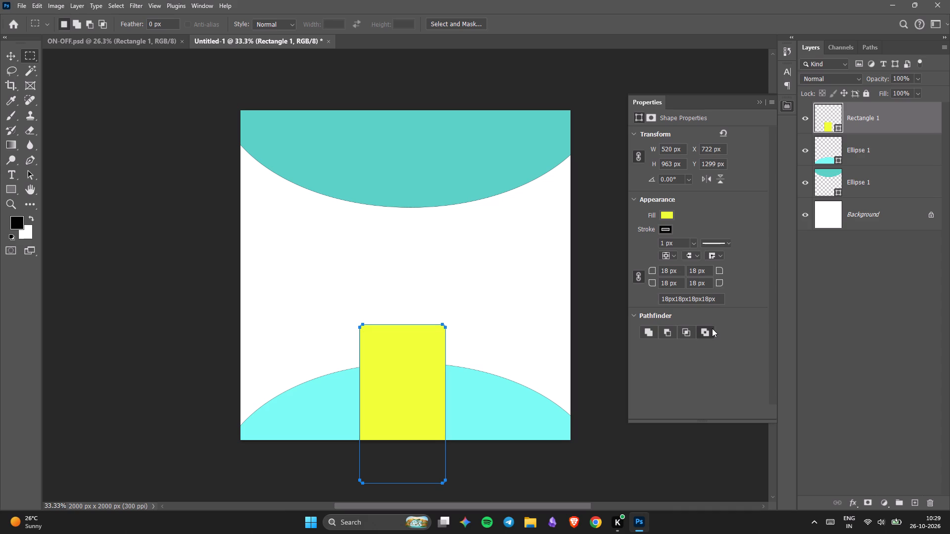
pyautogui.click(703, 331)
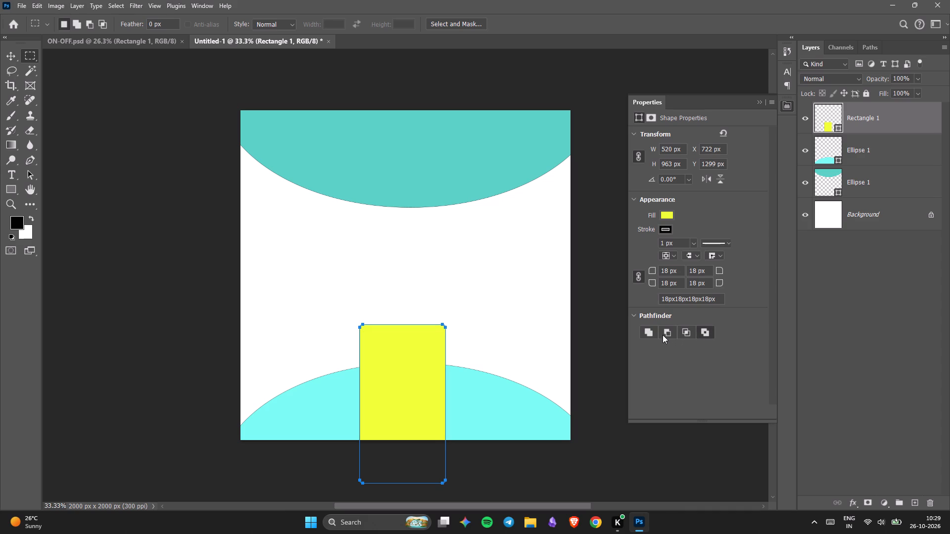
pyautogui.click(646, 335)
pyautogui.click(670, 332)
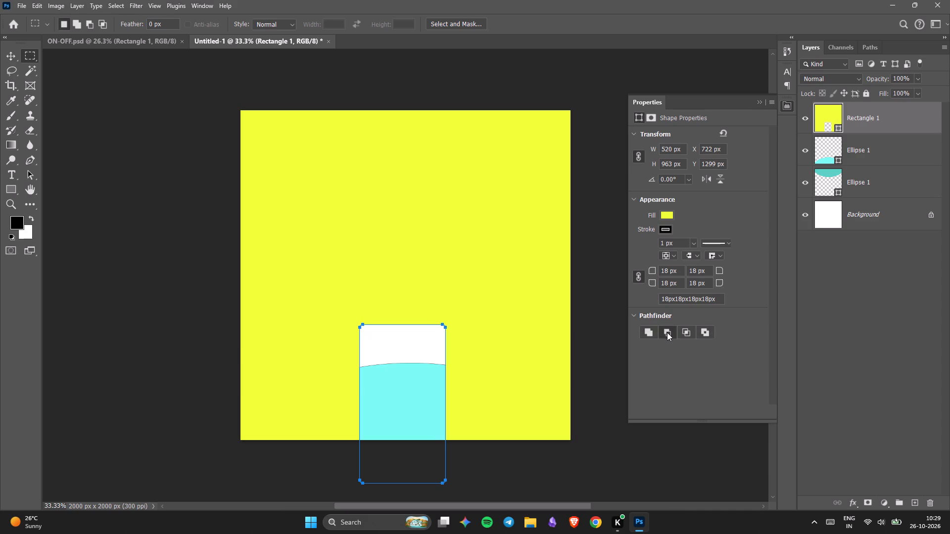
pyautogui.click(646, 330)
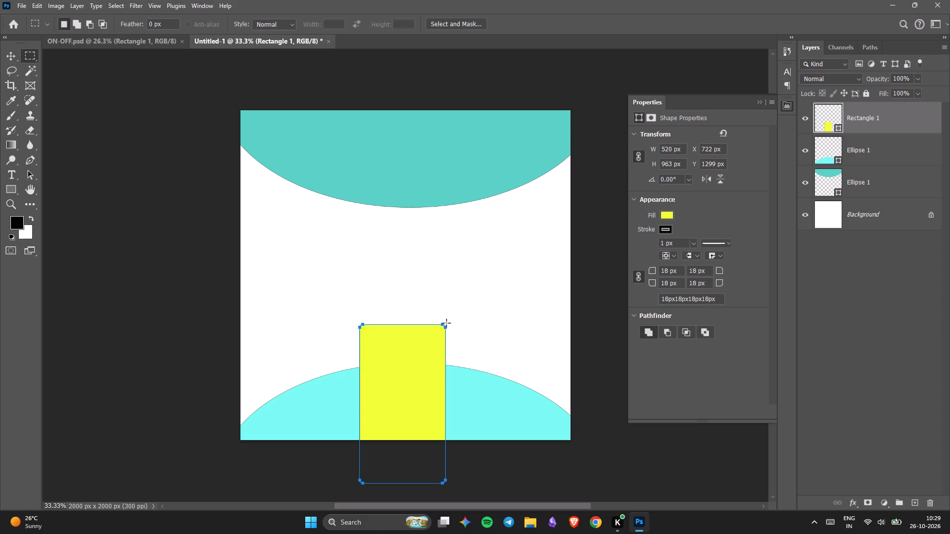
# Move the yellow rectangle to the canvas's lower-left area, at about X 81 px, Y 1194 px.
pyautogui.press(',')
pyautogui.keyDown('ctrl'); pyautogui.moveTo(408, 390); pyautogui.dragTo(290, 365); pyautogui.keyUp('ctrl')
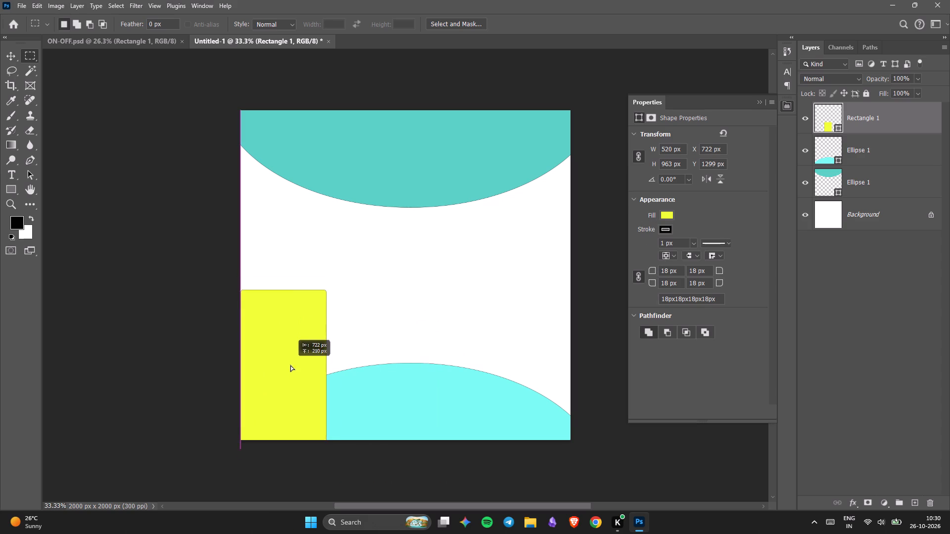
pyautogui.keyDown('ctrl'); pyautogui.moveTo(290, 365); pyautogui.dragTo(302, 373); pyautogui.keyUp('ctrl')
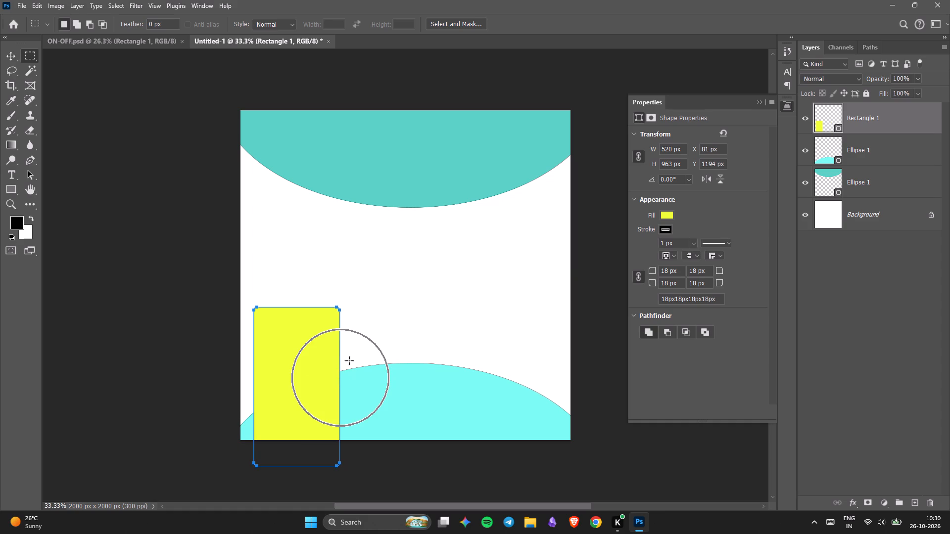
pyautogui.click(299, 358)
pyautogui.doubleClick(299, 358)
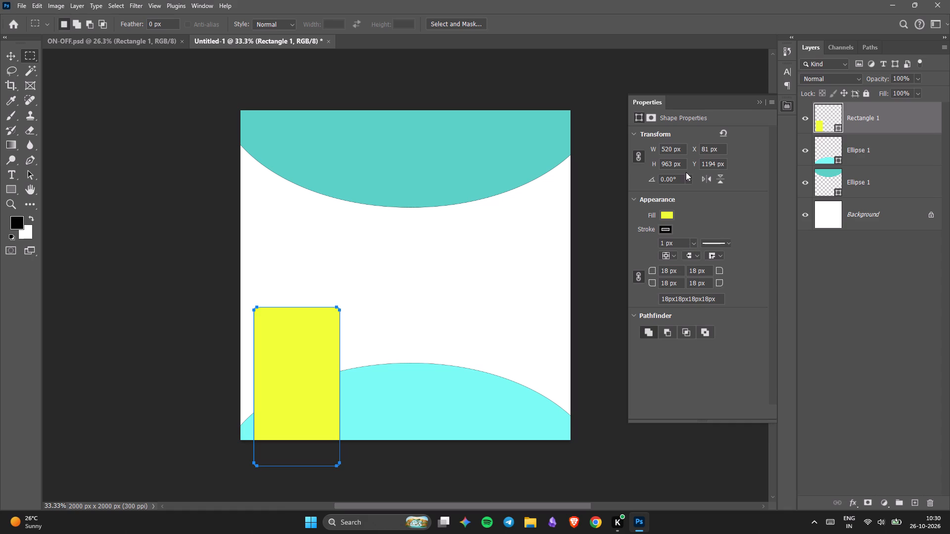
# Scale the yellow rectangle proportionally to about 391 x 723 px and shift it to X 71 px.
pyautogui.click(671, 144)
pyautogui.moveTo(655, 148); pyautogui.dragTo(622, 162)
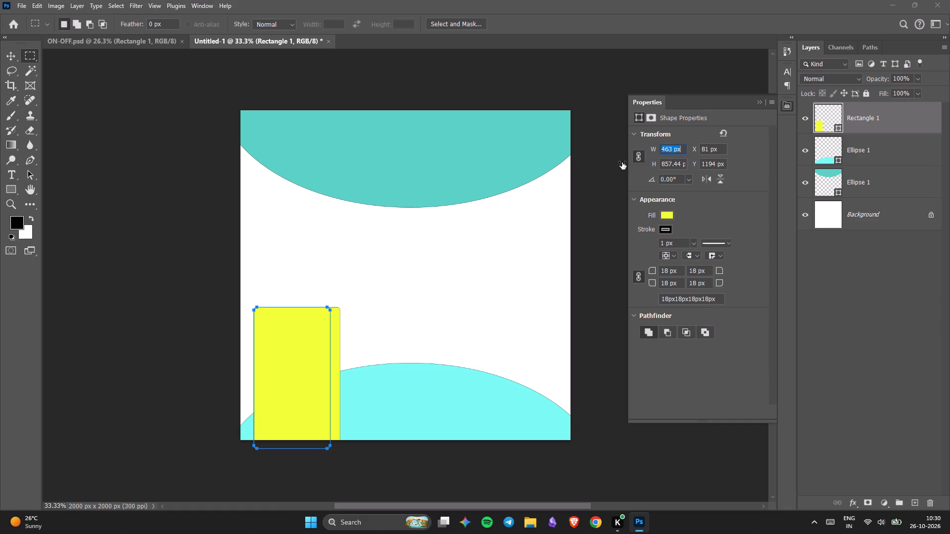
pyautogui.moveTo(622, 162); pyautogui.dragTo(634, 162)
pyautogui.moveTo(695, 152); pyautogui.dragTo(689, 157)
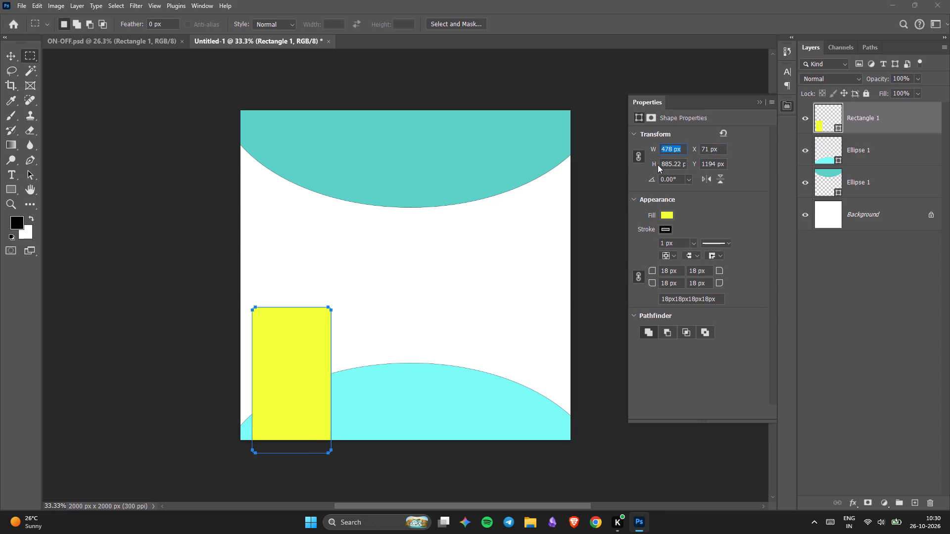
pyautogui.moveTo(653, 165); pyautogui.dragTo(534, 186)
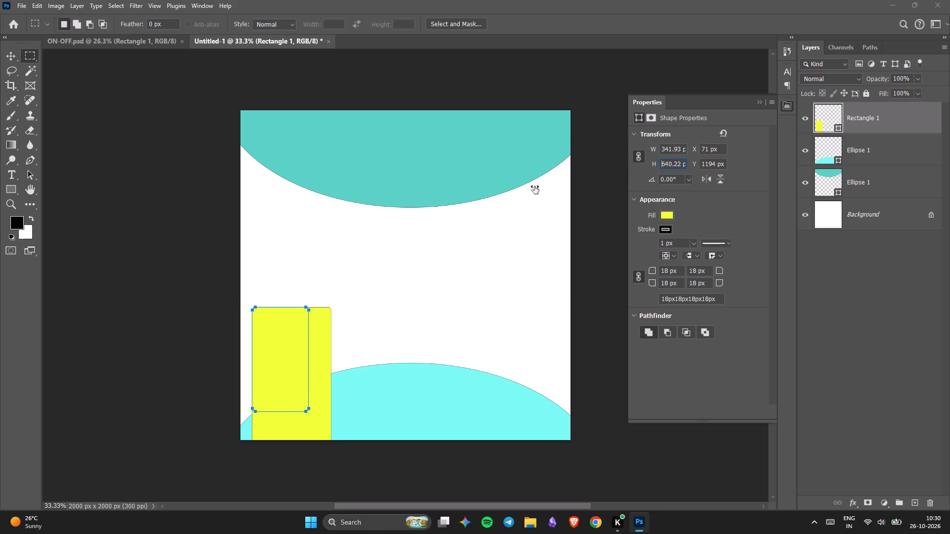
pyautogui.moveTo(534, 186); pyautogui.dragTo(572, 186)
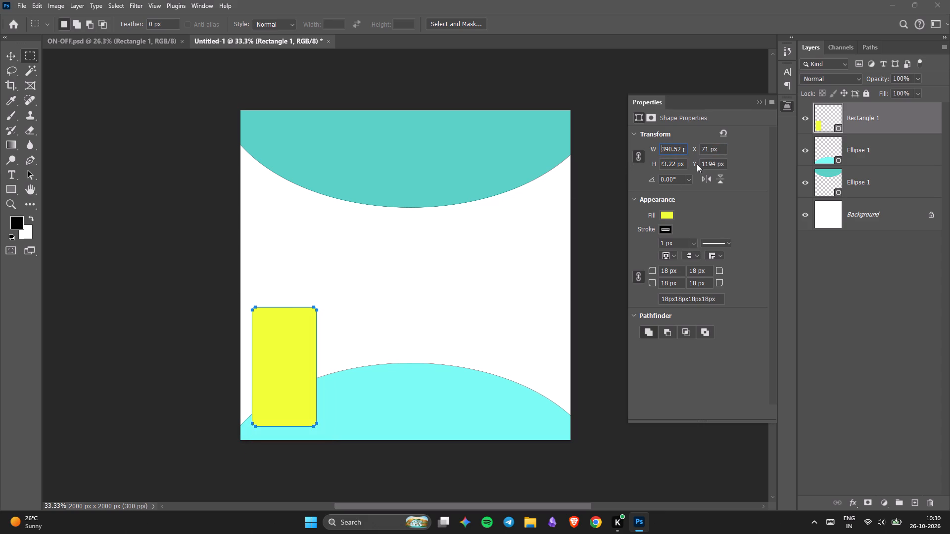
# Raise the yellow rectangle over the teal upper ellipse and past the canvas's top edge, at Y -178 px.
pyautogui.moveTo(692, 164); pyautogui.dragTo(590, 179)
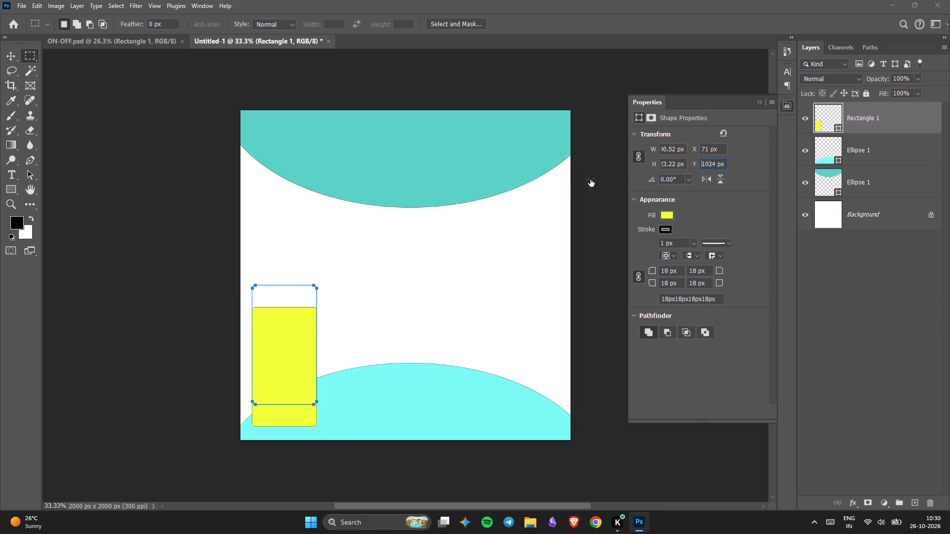
pyautogui.moveTo(590, 179); pyautogui.dragTo(259, 267)
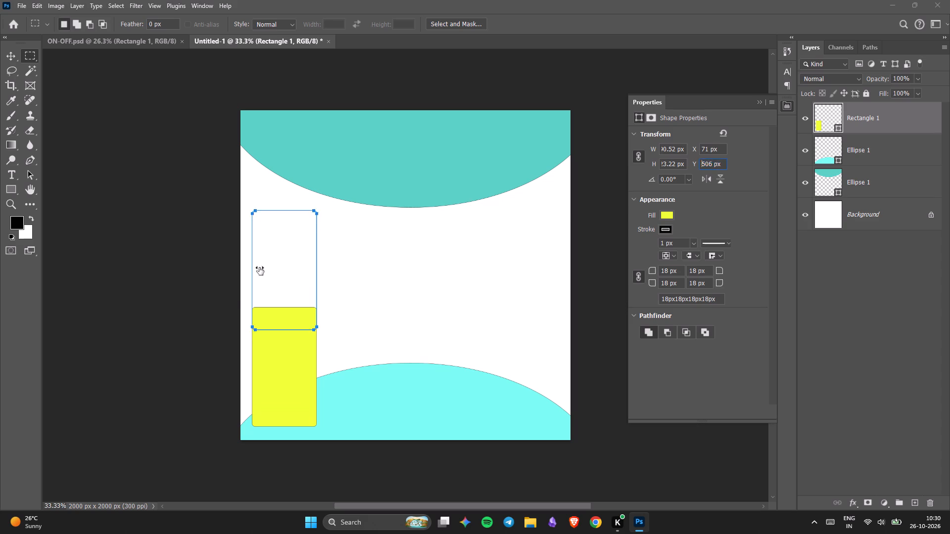
pyautogui.moveTo(259, 267); pyautogui.dragTo(13, 301)
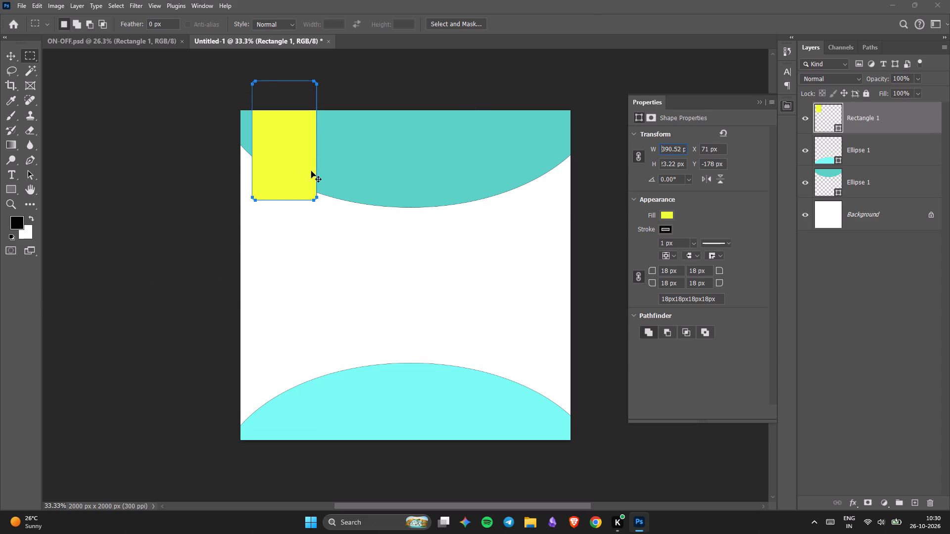
# Duplicate the yellow rounded rectangle by copying its layer and pasting it onto the canvas.
pyautogui.hotkey('ctrl', 'c')
pyautogui.hotkey('ctrl', 'v')
pyautogui.hotkey('ctrl', 'c')
pyautogui.hotkey('ctrl', 'v')
pyautogui.click(889, 270)
pyautogui.click(873, 114)
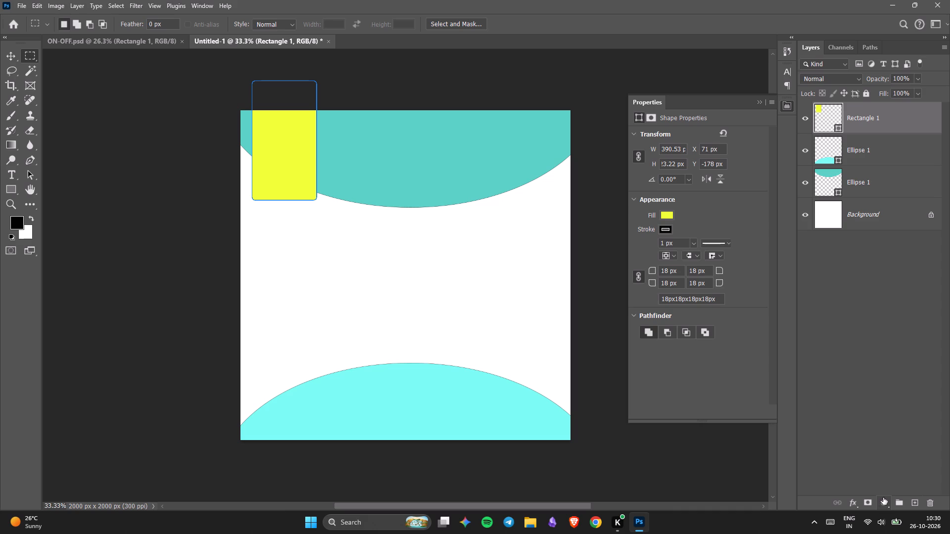
pyautogui.hotkey('ctrl', 'c')
pyautogui.click(820, 265)
pyautogui.hotkey('ctrl', 'v')
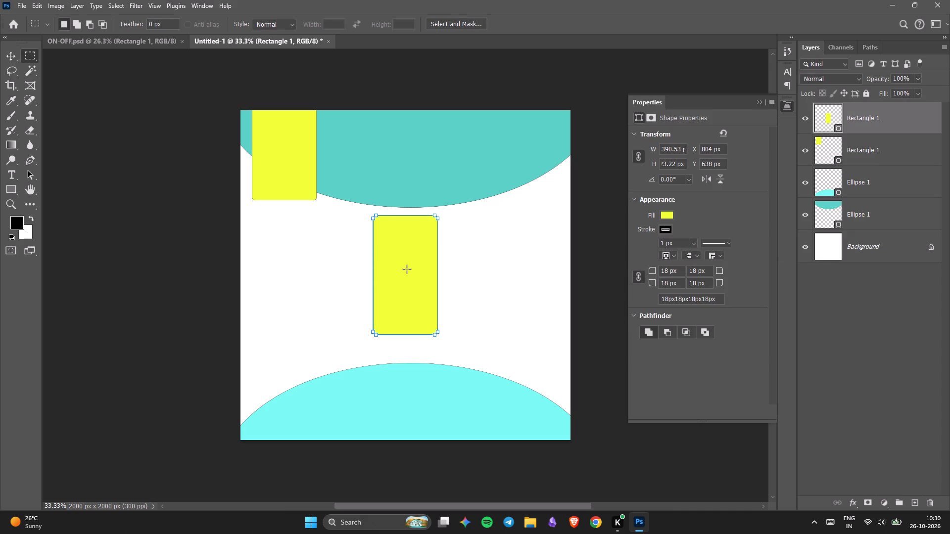
# Move the yellow rectangle copy over the cyan ellipse's lower-right area, at about X 1533 px, Y 1568 px, past the canvas's bottom edge.
pyautogui.press('m')
pyautogui.keyDown('ctrl'); pyautogui.moveTo(410, 262); pyautogui.dragTo(521, 413); pyautogui.keyUp('ctrl')
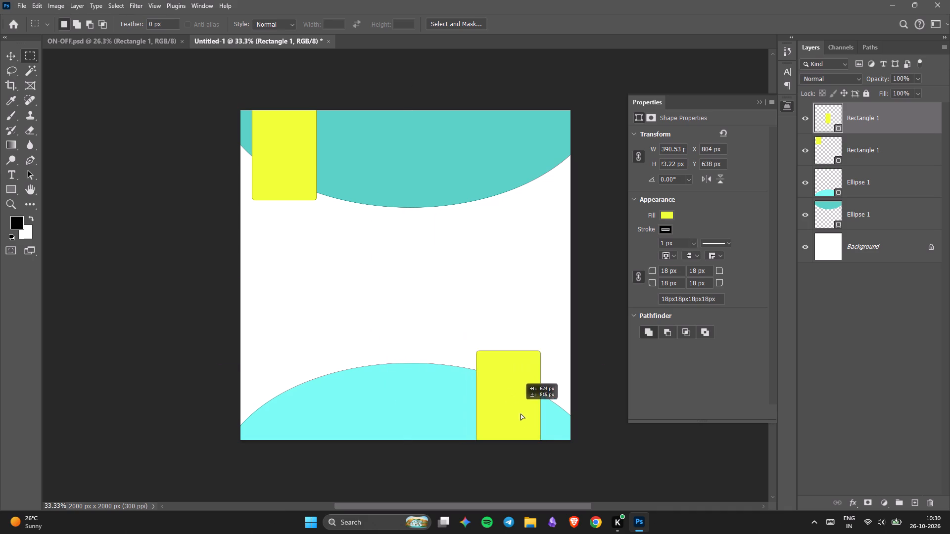
pyautogui.keyDown('ctrl'); pyautogui.moveTo(521, 413); pyautogui.dragTo(528, 425); pyautogui.keyUp('ctrl')
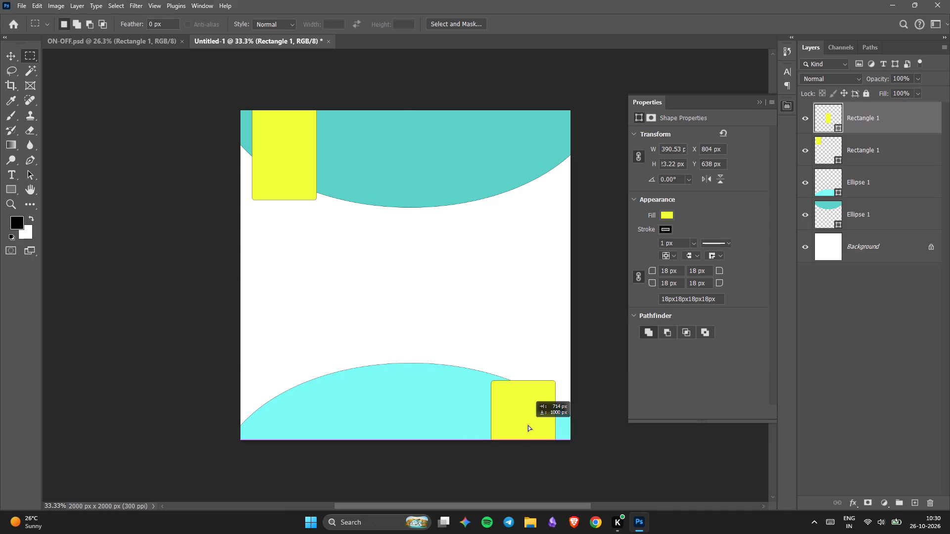
pyautogui.keyDown('ctrl'); pyautogui.moveTo(528, 425); pyautogui.dragTo(530, 415); pyautogui.keyUp('ctrl')
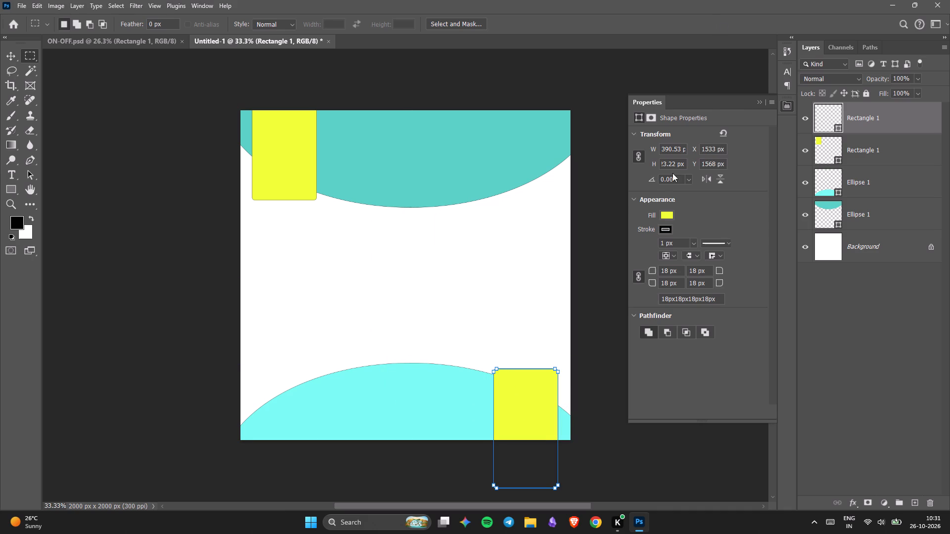
# Reselect the lower-right rectangle copy and examine its shape mask's density and feather settings.
pyautogui.click(865, 327)
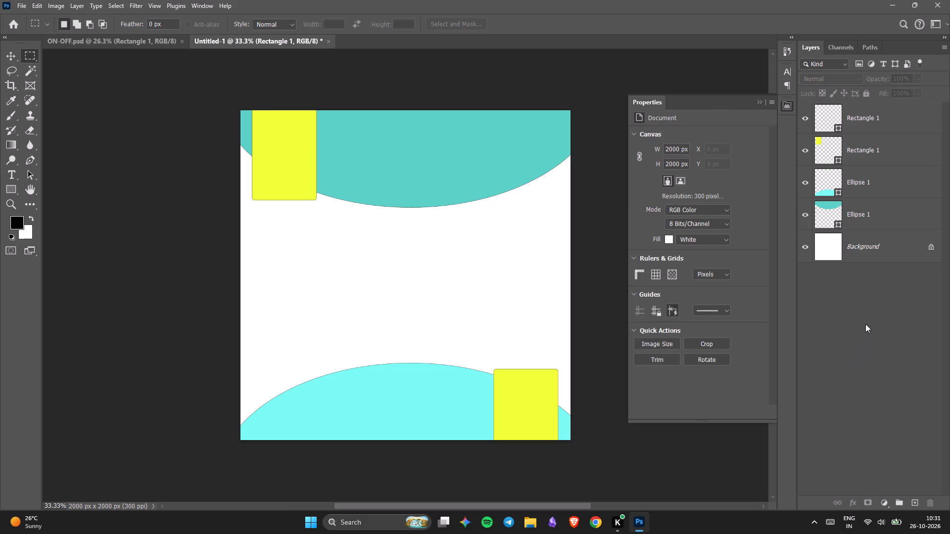
pyautogui.click(548, 398)
pyautogui.click(881, 153)
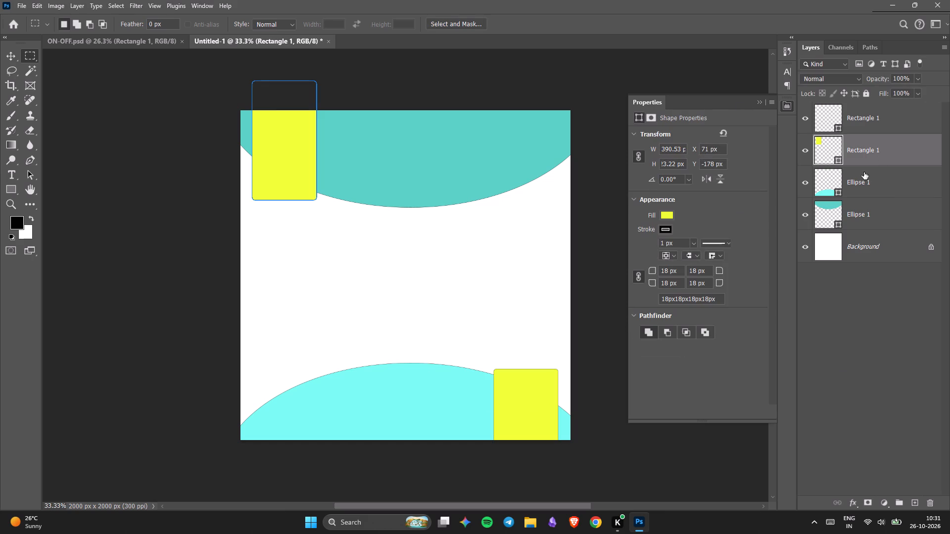
pyautogui.click(875, 127)
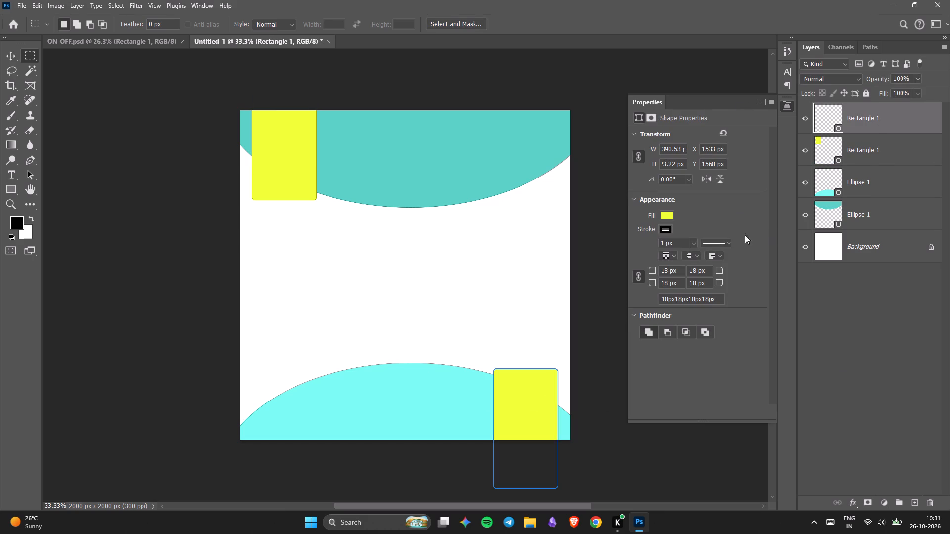
pyautogui.click(721, 239)
pyautogui.click(721, 239)
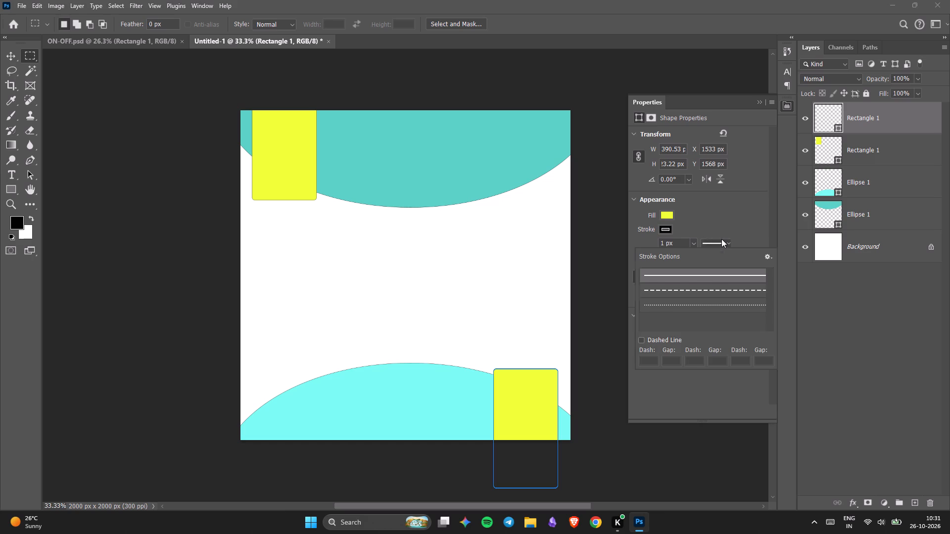
pyautogui.click(681, 119)
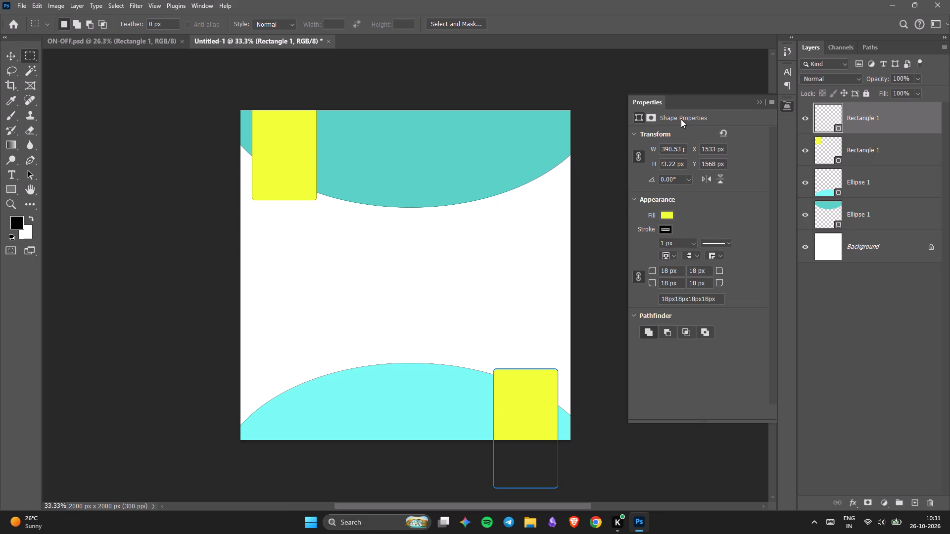
pyautogui.click(646, 117)
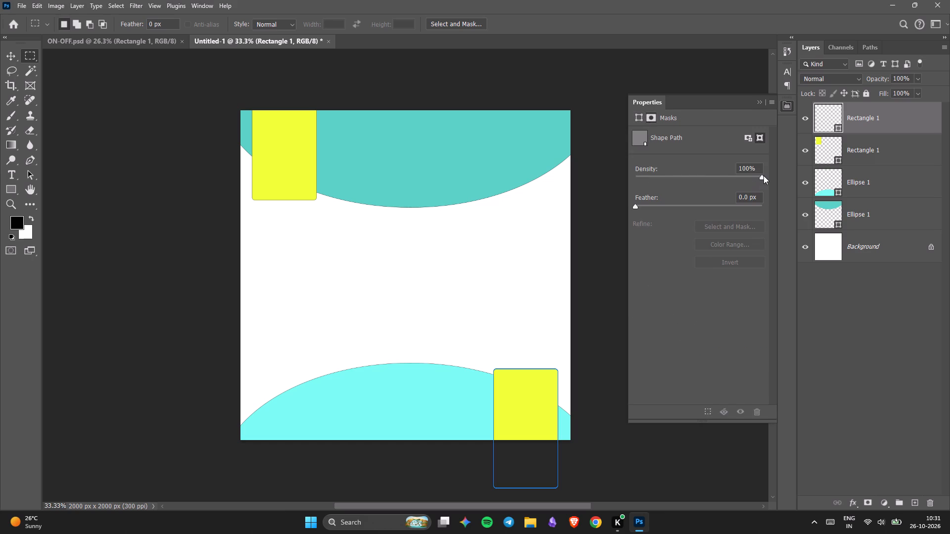
pyautogui.moveTo(761, 176); pyautogui.dragTo(807, 206)
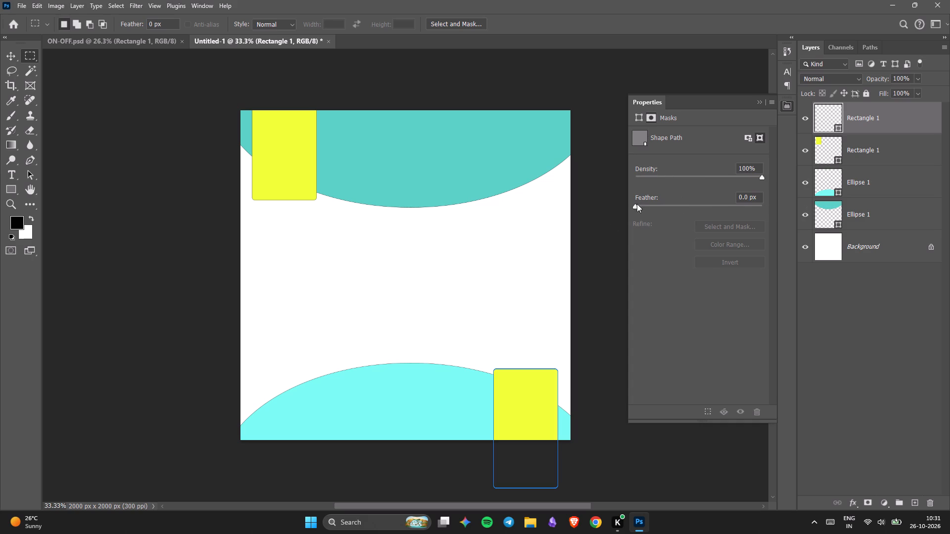
pyautogui.click(635, 208)
pyautogui.click(640, 116)
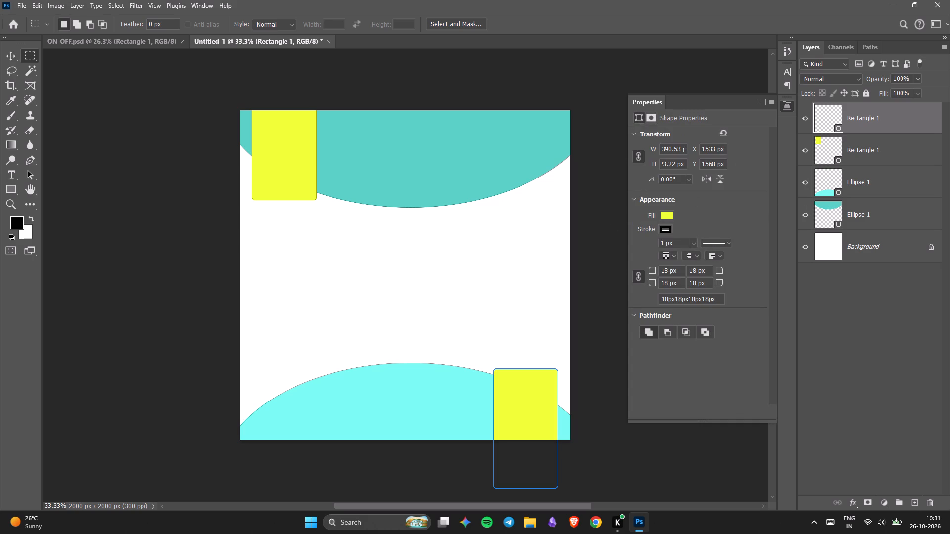
# Set all four corner radii of the lower-right yellow rectangle to 0 px.
pyautogui.moveTo(651, 271); pyautogui.dragTo(641, 276)
pyautogui.moveTo(641, 276); pyautogui.dragTo(646, 279)
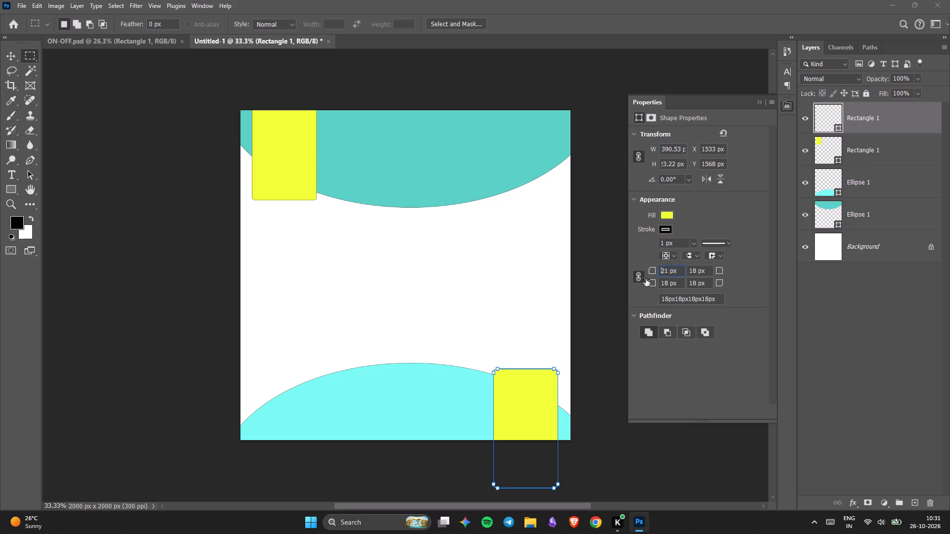
pyautogui.moveTo(646, 279); pyautogui.dragTo(626, 284)
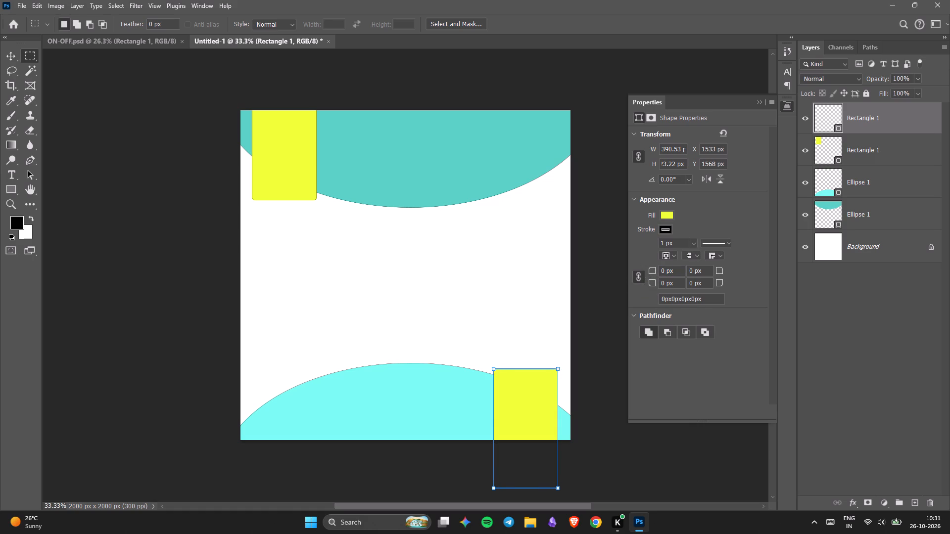
# Change the stroke cap style of the lower-right yellow rectangle.
pyautogui.click(693, 254)
pyautogui.click(693, 276)
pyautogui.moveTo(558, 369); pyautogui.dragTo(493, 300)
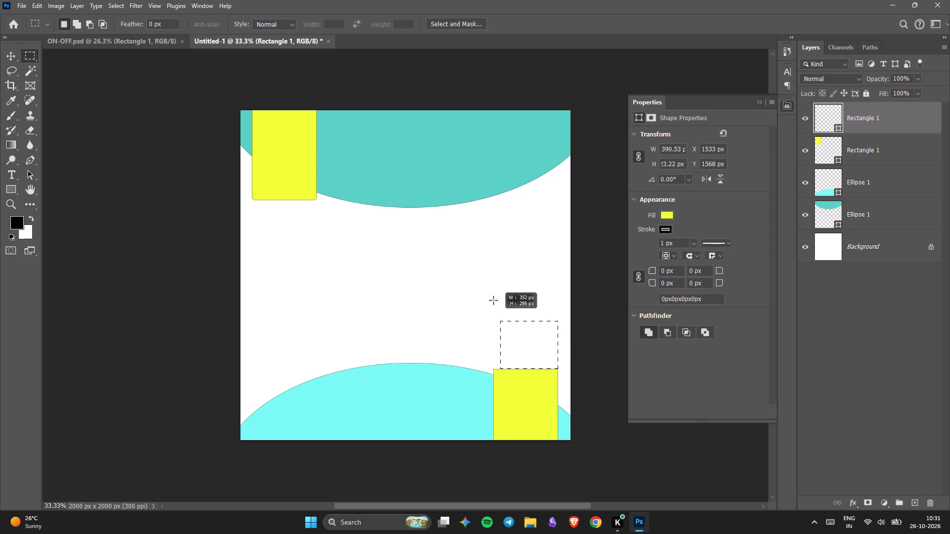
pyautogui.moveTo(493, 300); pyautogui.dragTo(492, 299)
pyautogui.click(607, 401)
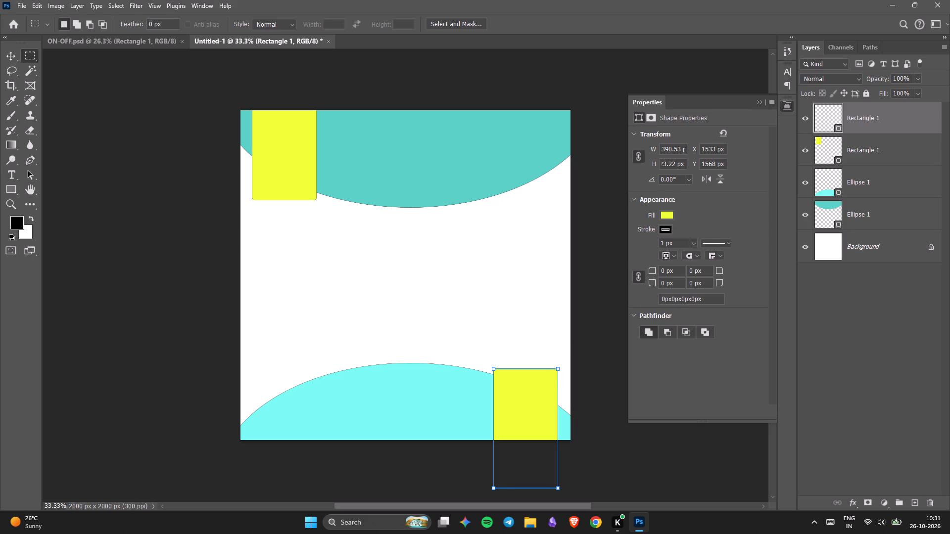
# Rotate the lower-right yellow rectangle clockwise to a tilt of about 7.91°.
pyautogui.moveTo(652, 179); pyautogui.dragTo(701, 220)
pyautogui.moveTo(701, 220); pyautogui.dragTo(704, 211)
pyautogui.moveTo(652, 178); pyautogui.dragTo(727, 187)
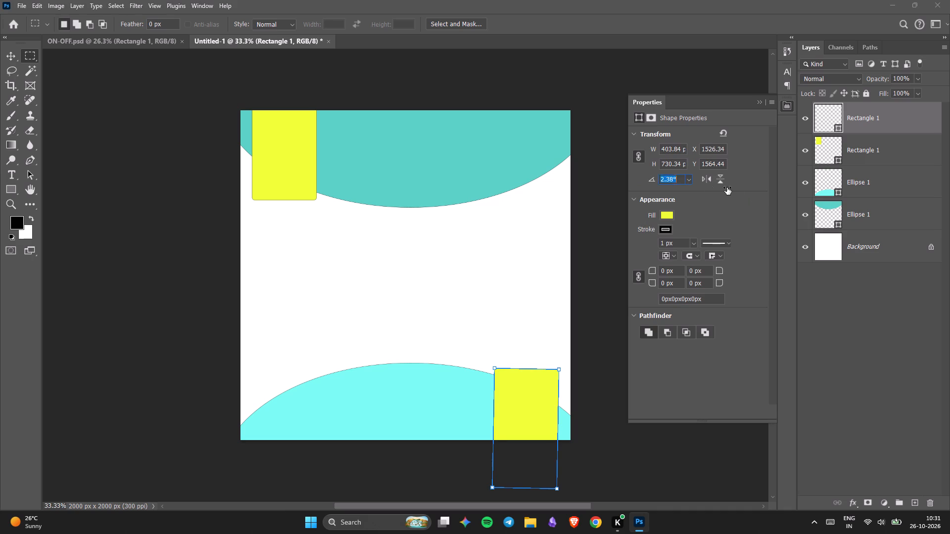
pyautogui.moveTo(727, 187); pyautogui.dragTo(733, 187)
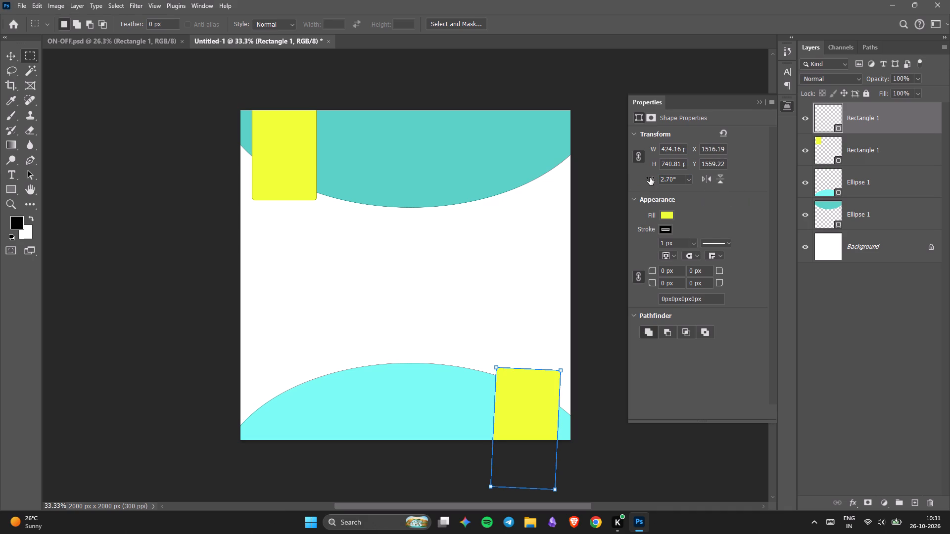
pyautogui.moveTo(650, 178); pyautogui.dragTo(761, 182)
pyautogui.moveTo(652, 180); pyautogui.dragTo(798, 180)
pyautogui.click(747, 218)
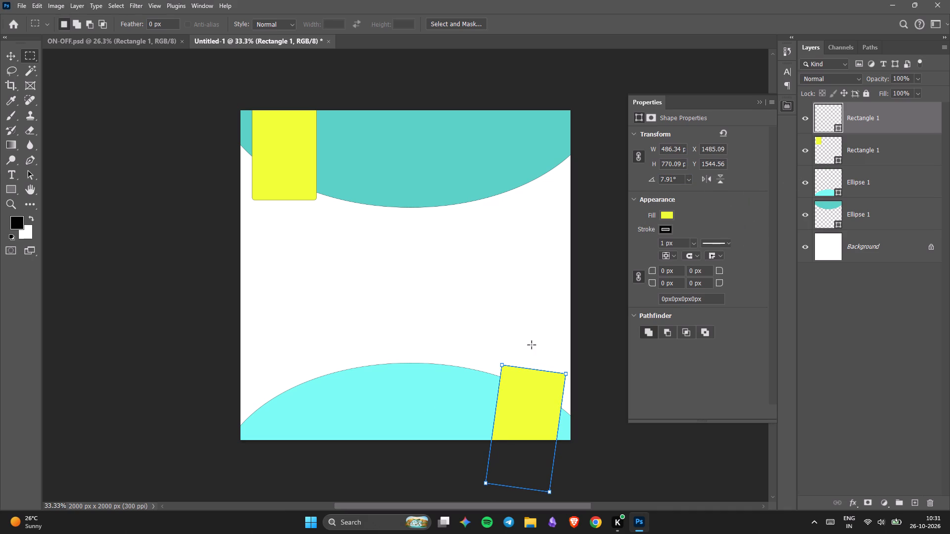
pyautogui.click(427, 462)
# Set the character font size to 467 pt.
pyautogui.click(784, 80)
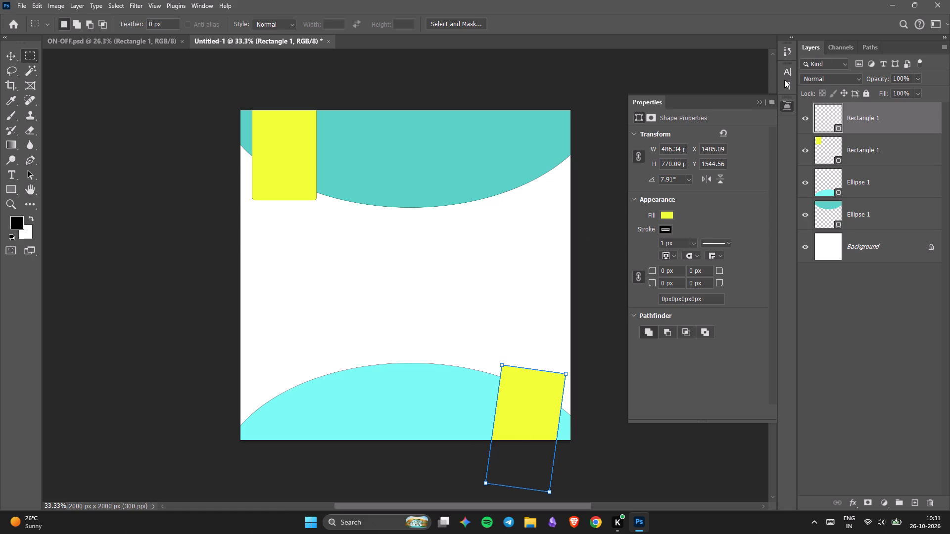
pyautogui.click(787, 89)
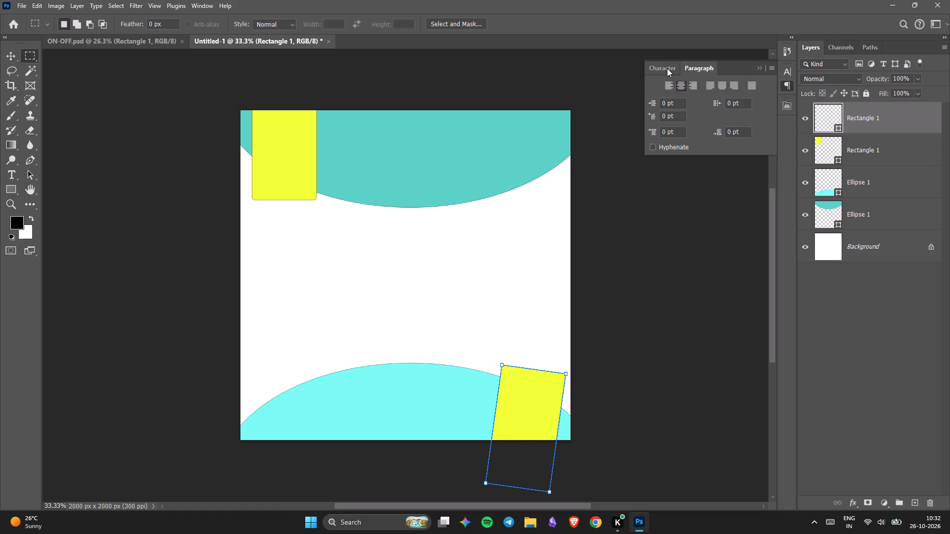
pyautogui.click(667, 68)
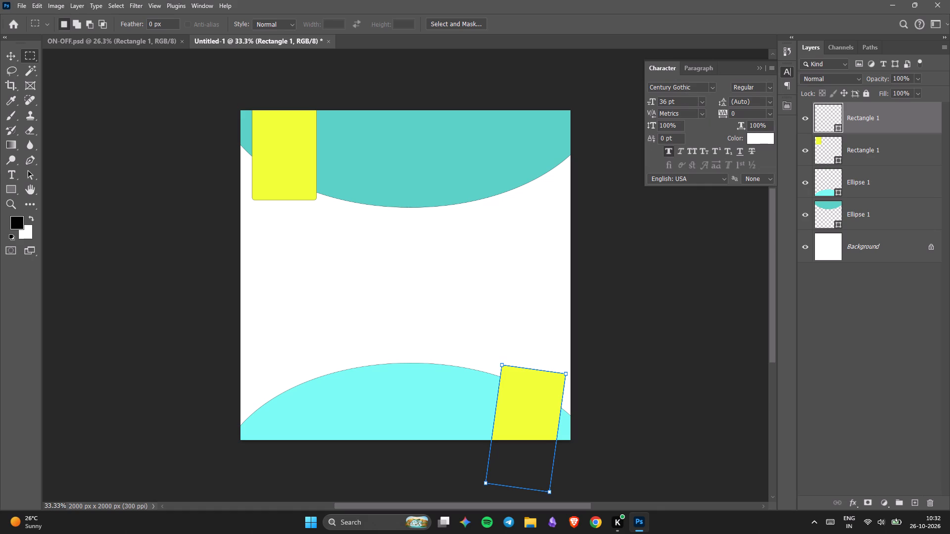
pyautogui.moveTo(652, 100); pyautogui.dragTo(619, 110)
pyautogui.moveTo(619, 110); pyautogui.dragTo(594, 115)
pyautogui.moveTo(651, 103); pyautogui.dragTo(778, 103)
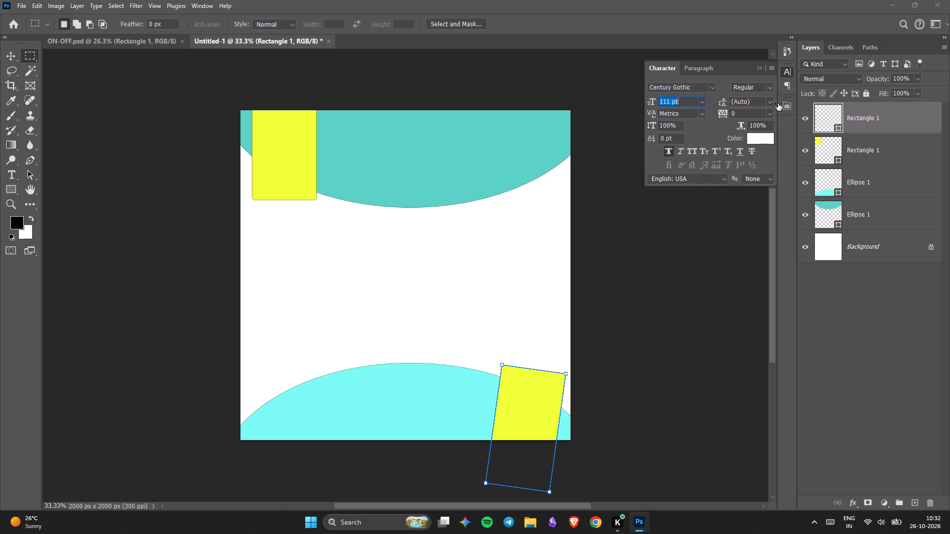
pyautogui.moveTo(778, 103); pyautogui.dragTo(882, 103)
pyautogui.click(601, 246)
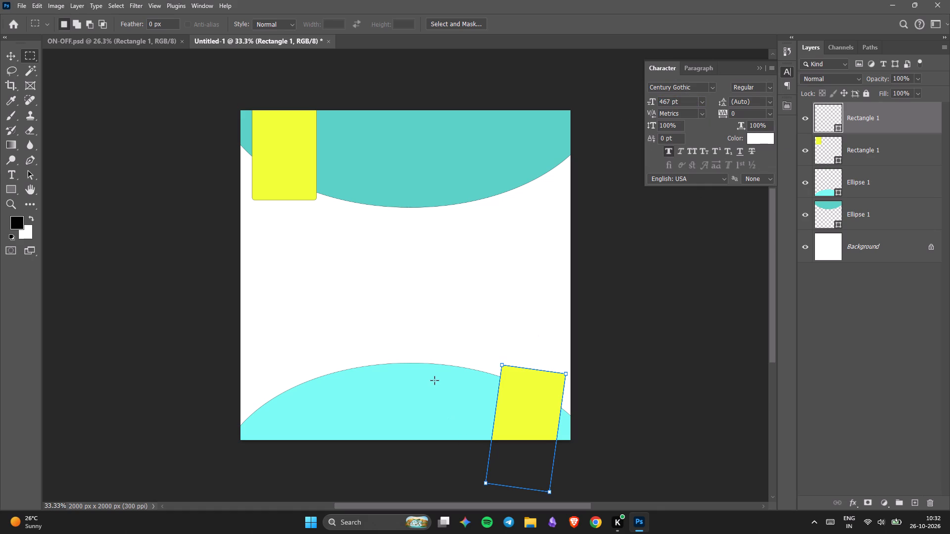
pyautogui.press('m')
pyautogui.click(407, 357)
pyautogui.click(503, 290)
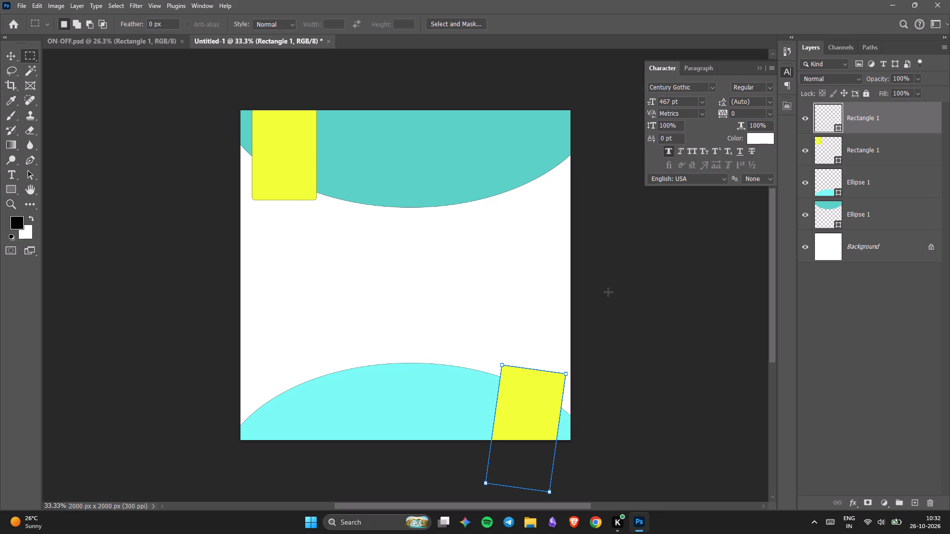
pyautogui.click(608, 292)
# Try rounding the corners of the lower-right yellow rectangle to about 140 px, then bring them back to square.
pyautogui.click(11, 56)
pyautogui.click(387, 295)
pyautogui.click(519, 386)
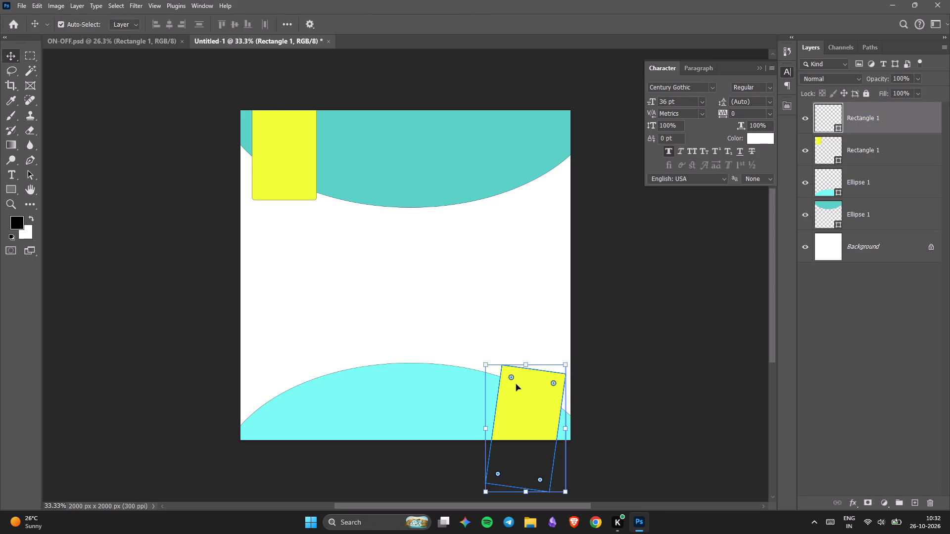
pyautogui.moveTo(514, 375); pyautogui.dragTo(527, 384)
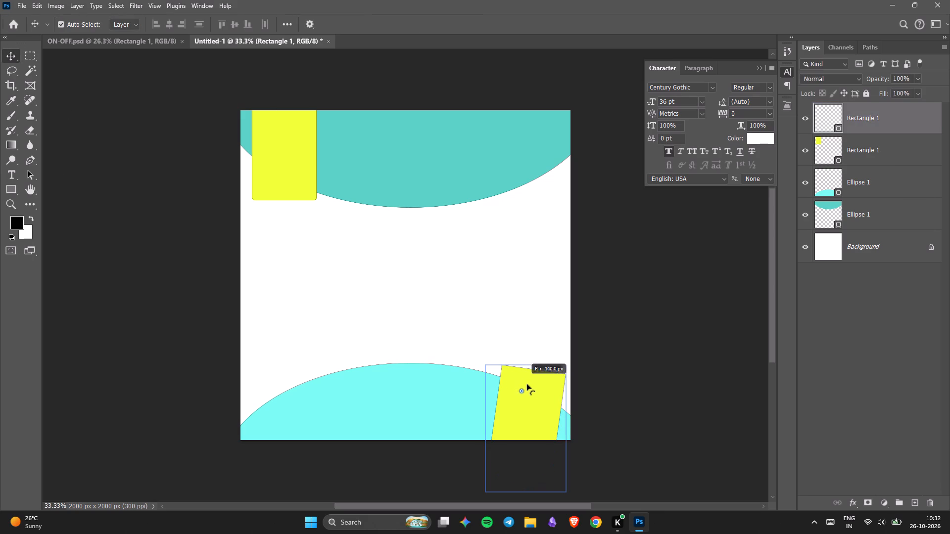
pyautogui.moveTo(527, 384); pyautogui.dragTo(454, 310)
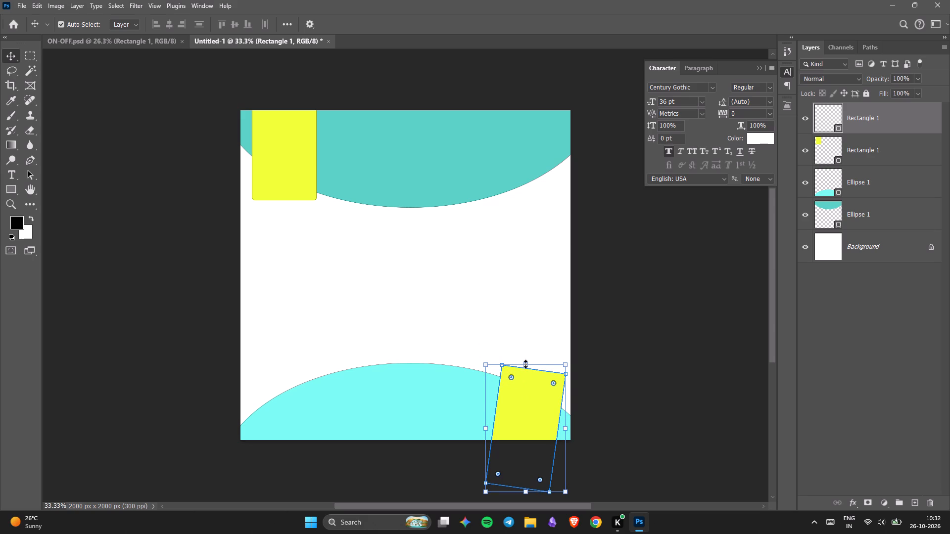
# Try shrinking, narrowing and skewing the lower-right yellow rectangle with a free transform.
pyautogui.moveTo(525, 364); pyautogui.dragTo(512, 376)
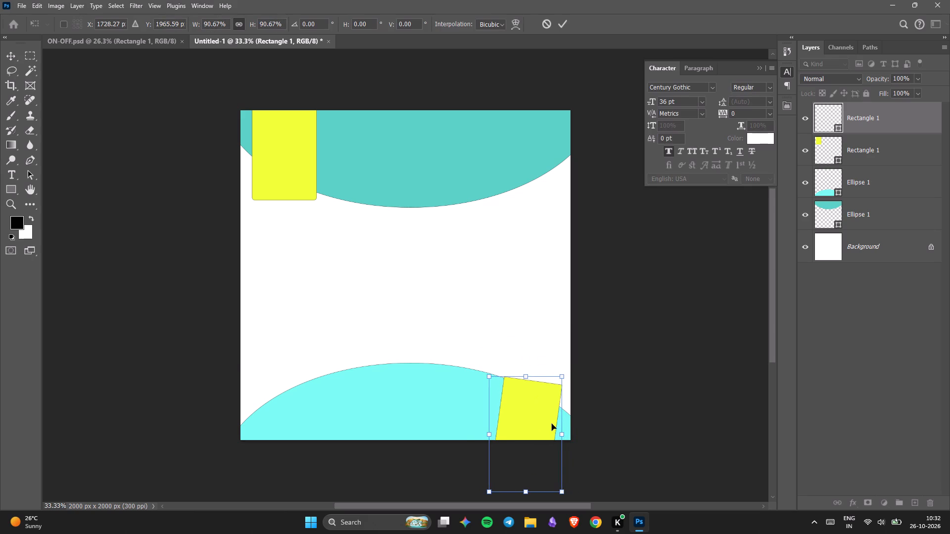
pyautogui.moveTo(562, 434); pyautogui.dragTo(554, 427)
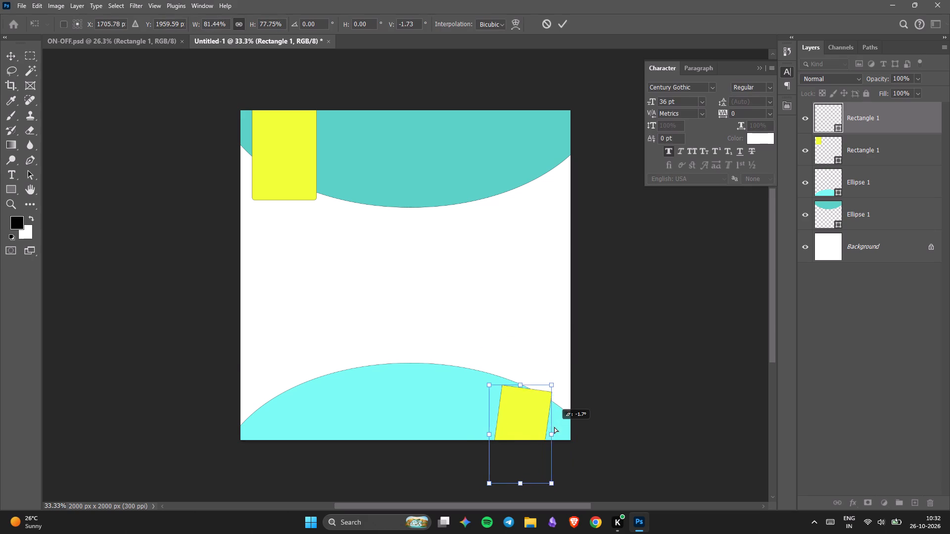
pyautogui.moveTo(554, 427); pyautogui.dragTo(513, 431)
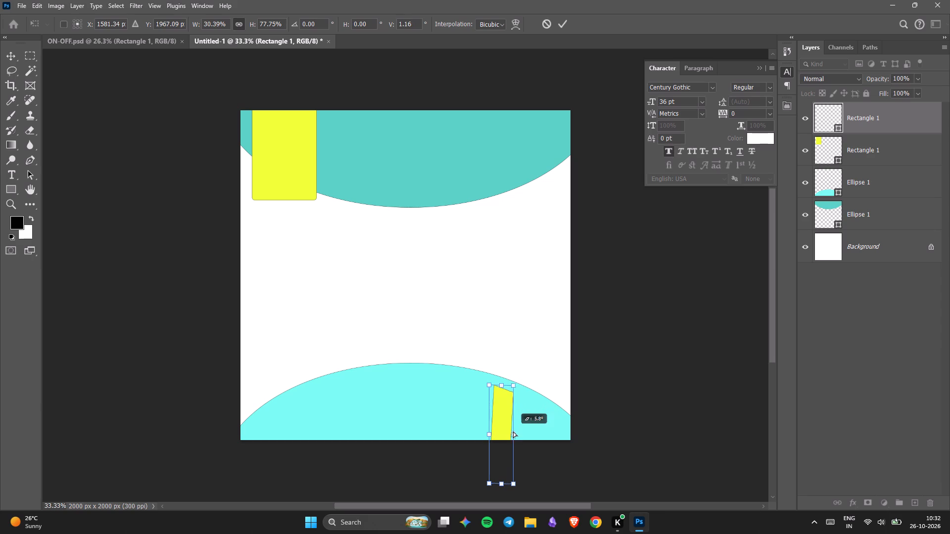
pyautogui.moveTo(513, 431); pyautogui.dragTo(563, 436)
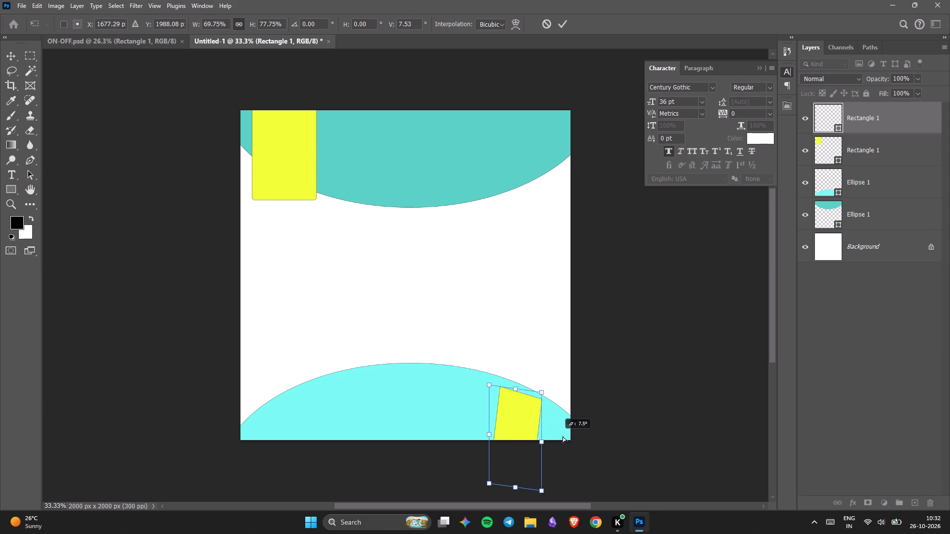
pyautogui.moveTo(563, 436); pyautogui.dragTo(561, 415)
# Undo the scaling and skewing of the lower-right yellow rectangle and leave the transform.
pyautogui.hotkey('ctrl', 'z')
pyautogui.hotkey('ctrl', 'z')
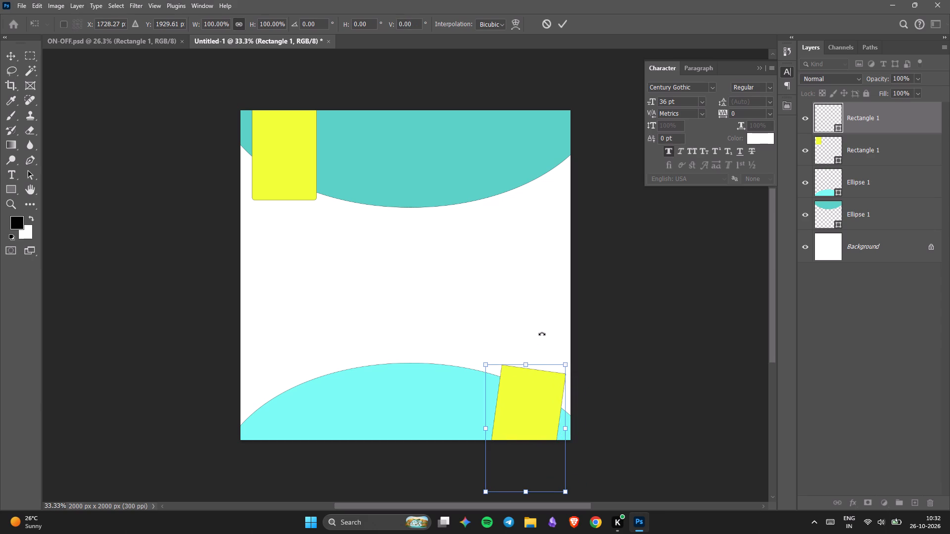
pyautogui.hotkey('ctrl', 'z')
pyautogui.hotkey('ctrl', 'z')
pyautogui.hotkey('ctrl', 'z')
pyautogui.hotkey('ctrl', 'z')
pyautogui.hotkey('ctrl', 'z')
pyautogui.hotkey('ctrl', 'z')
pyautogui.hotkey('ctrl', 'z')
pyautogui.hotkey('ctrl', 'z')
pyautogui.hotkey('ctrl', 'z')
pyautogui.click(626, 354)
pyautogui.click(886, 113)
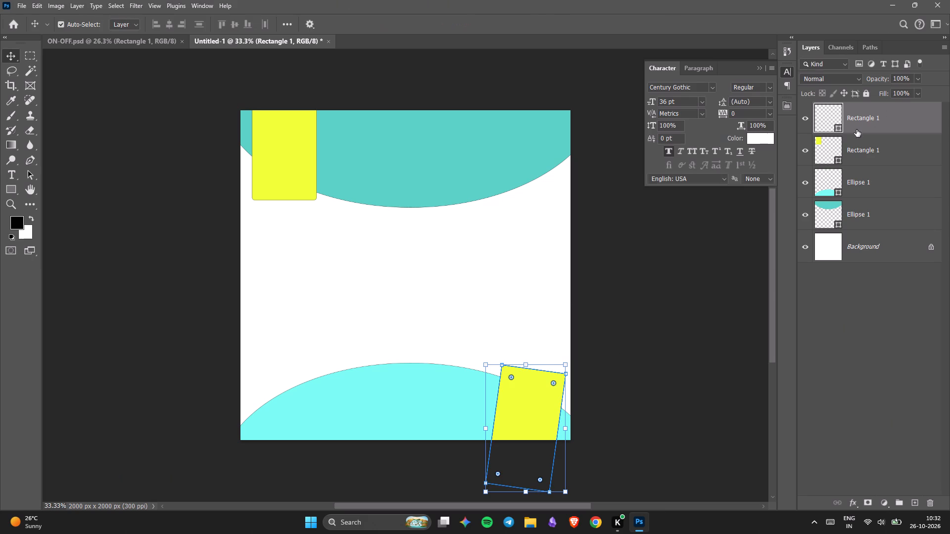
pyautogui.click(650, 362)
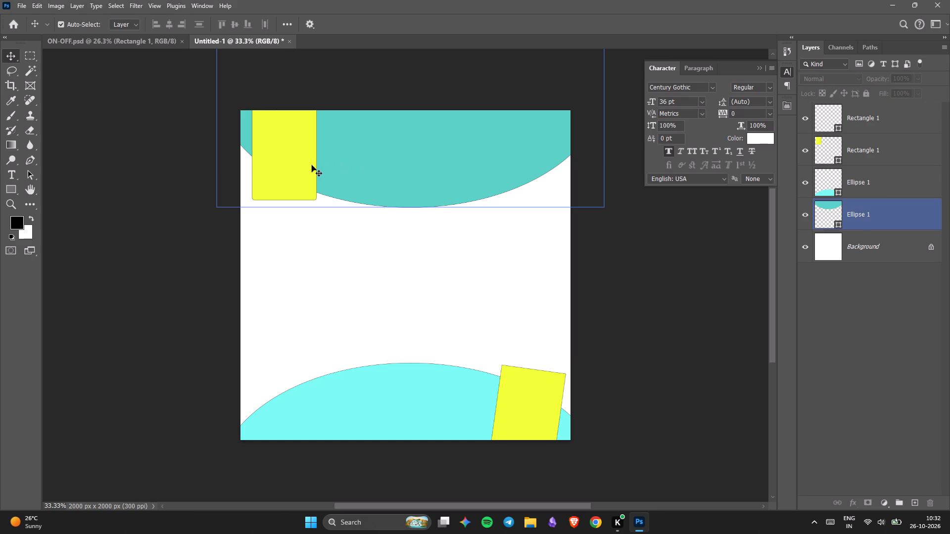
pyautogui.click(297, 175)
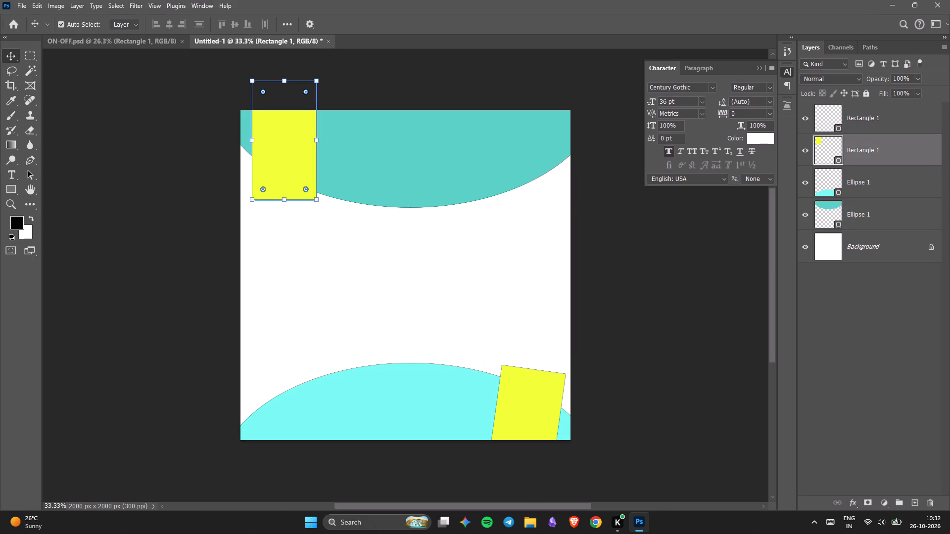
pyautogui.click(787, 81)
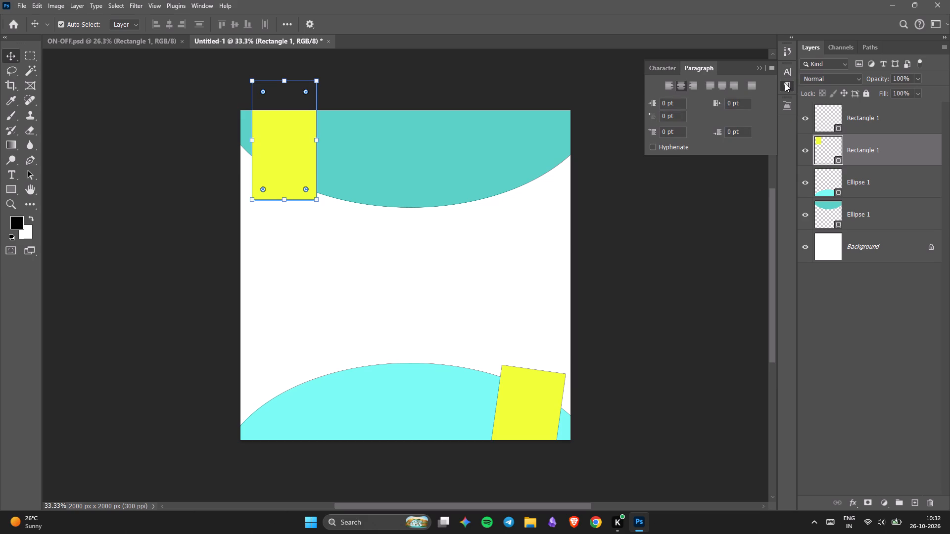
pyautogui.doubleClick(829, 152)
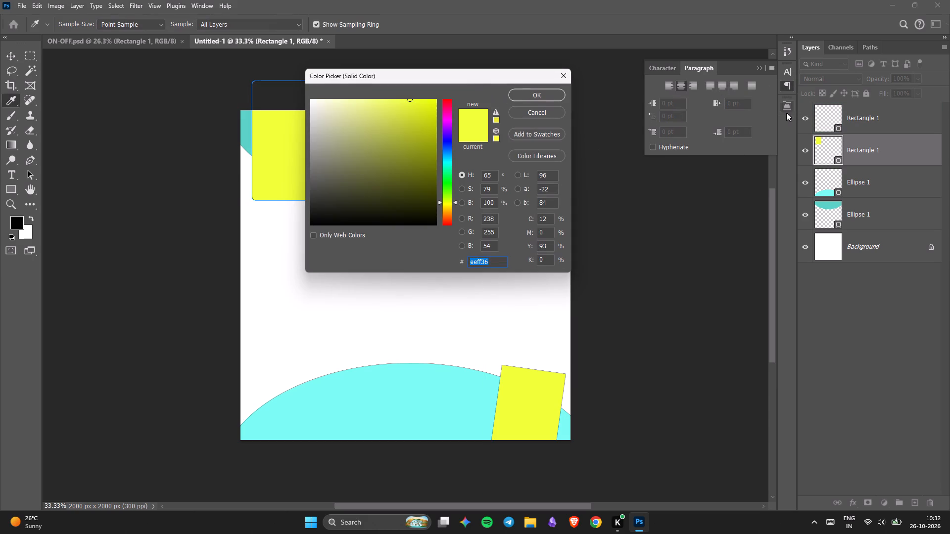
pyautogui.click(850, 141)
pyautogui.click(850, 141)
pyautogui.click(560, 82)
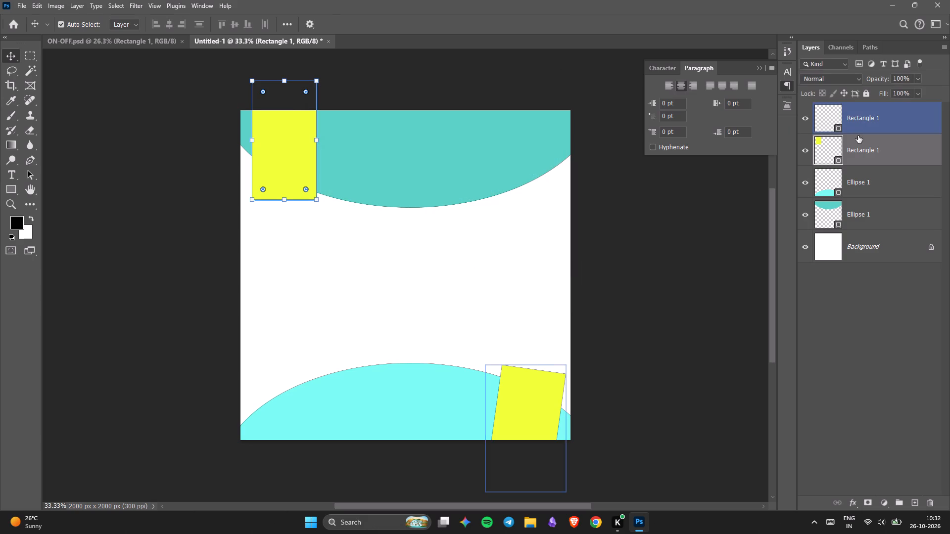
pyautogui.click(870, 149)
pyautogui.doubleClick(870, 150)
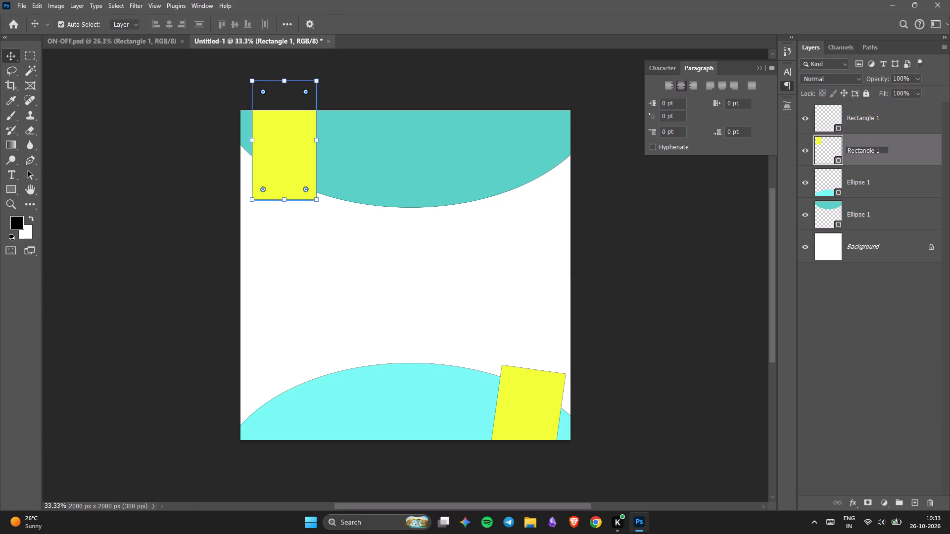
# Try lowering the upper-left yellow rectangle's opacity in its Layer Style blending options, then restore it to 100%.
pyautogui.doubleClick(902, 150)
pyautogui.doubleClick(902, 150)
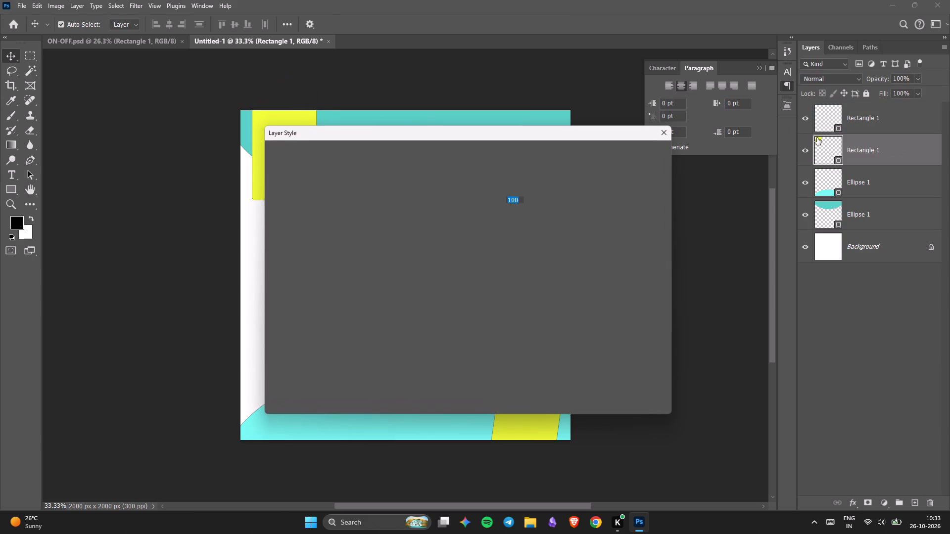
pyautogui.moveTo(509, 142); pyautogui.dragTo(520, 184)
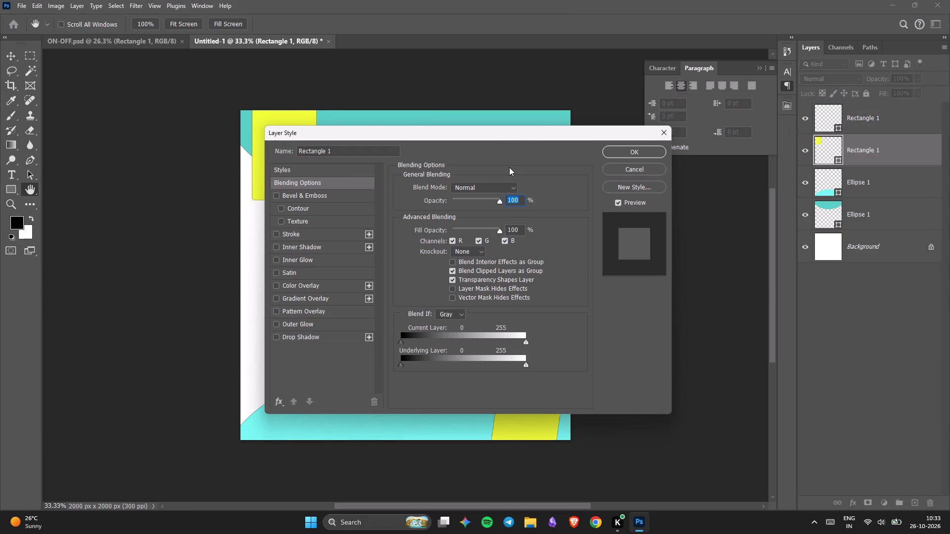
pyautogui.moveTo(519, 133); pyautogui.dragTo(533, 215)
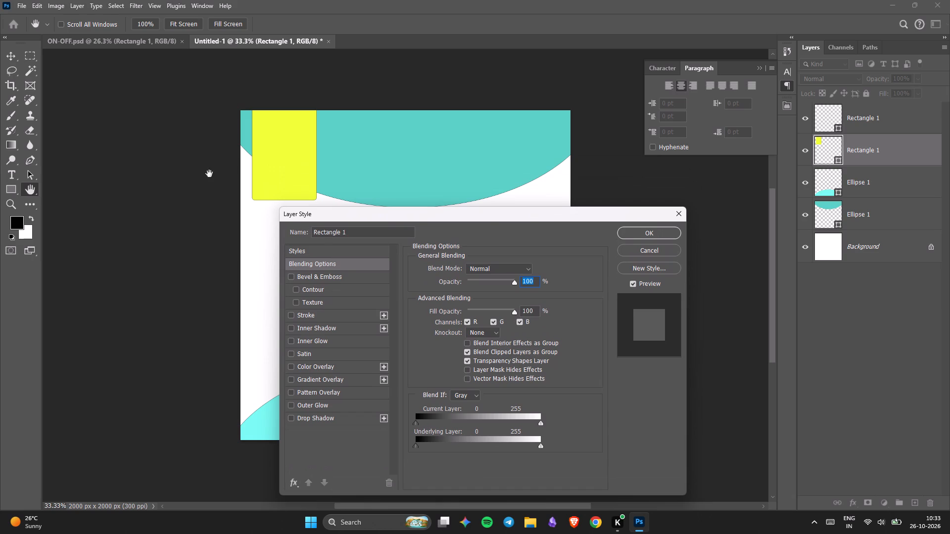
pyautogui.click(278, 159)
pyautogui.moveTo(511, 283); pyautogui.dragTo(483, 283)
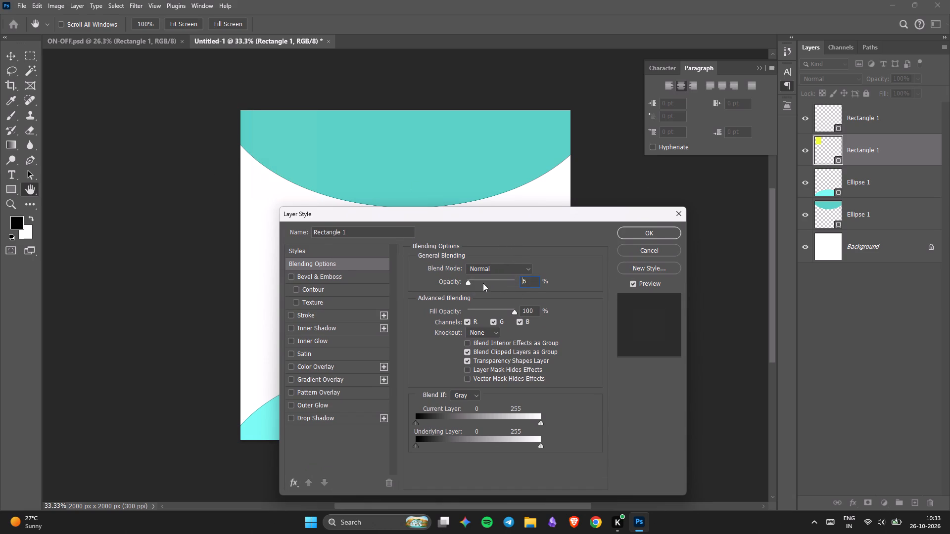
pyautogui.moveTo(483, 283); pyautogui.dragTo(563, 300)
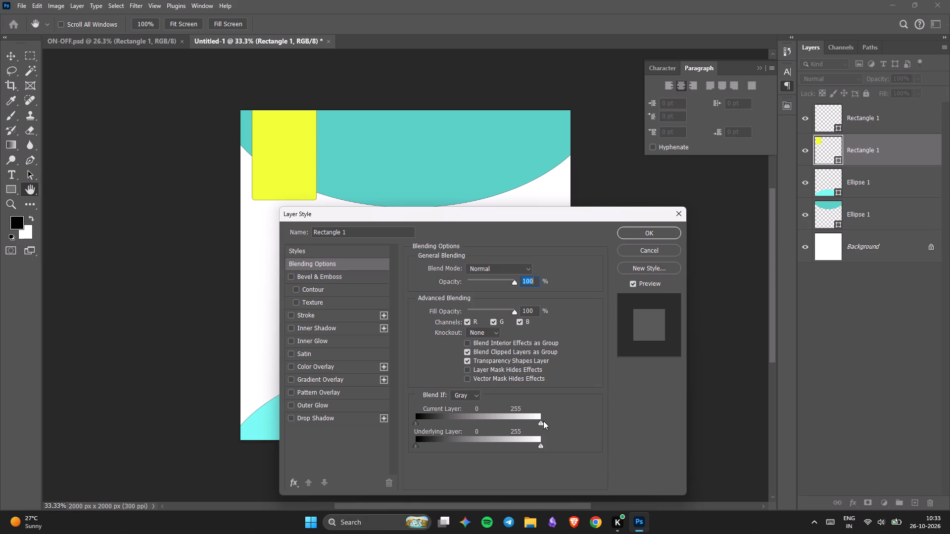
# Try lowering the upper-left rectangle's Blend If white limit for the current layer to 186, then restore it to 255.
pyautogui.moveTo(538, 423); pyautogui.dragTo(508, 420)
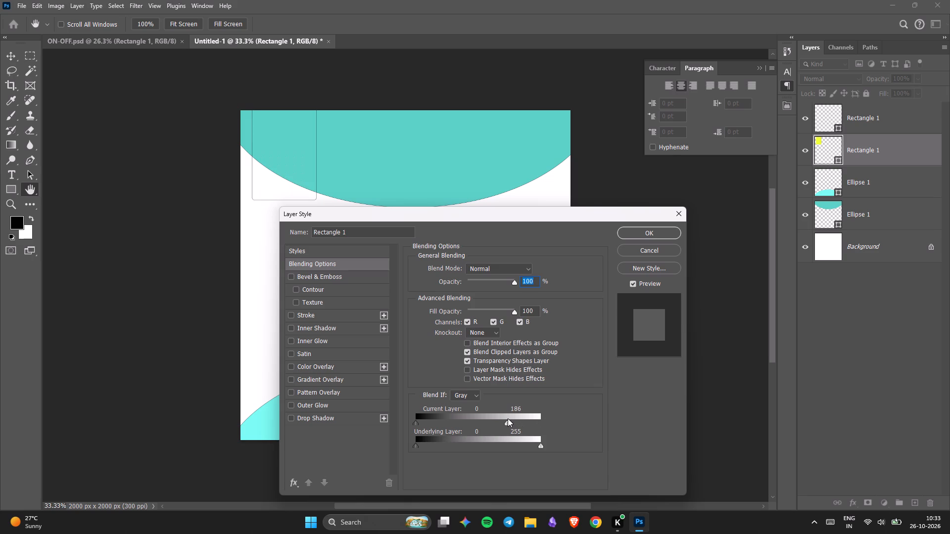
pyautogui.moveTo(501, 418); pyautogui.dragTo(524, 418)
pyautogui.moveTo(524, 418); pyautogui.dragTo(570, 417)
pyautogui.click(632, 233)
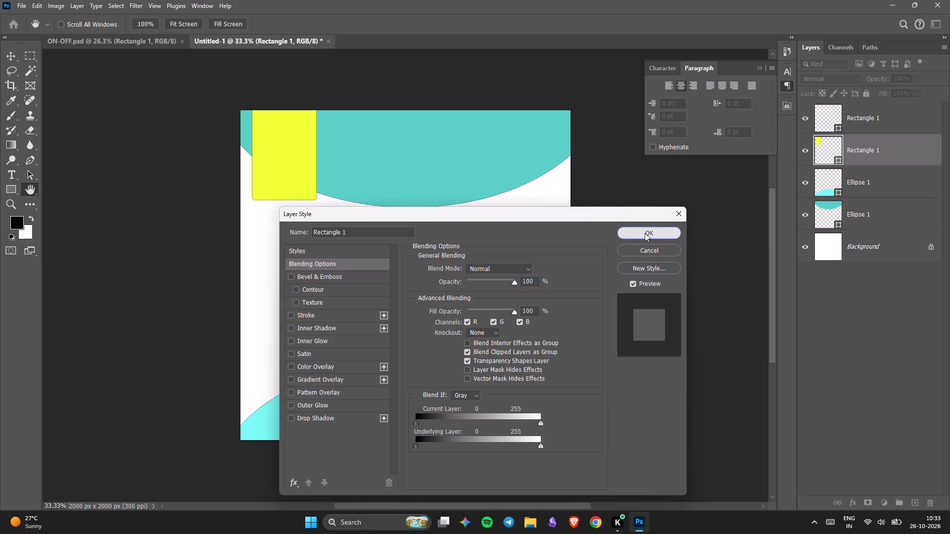
# Quit Photoshop.
pyautogui.click(11, 78)
pyautogui.click(949, 0)
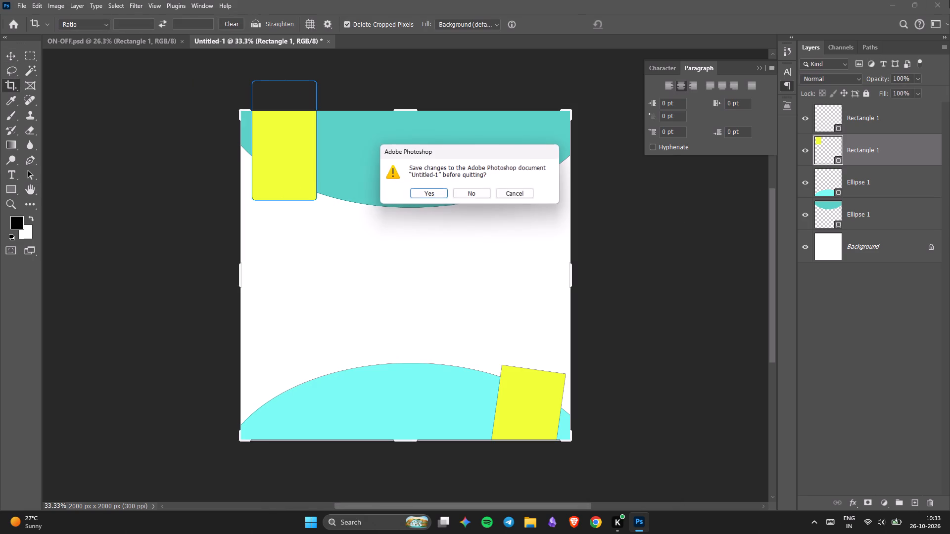